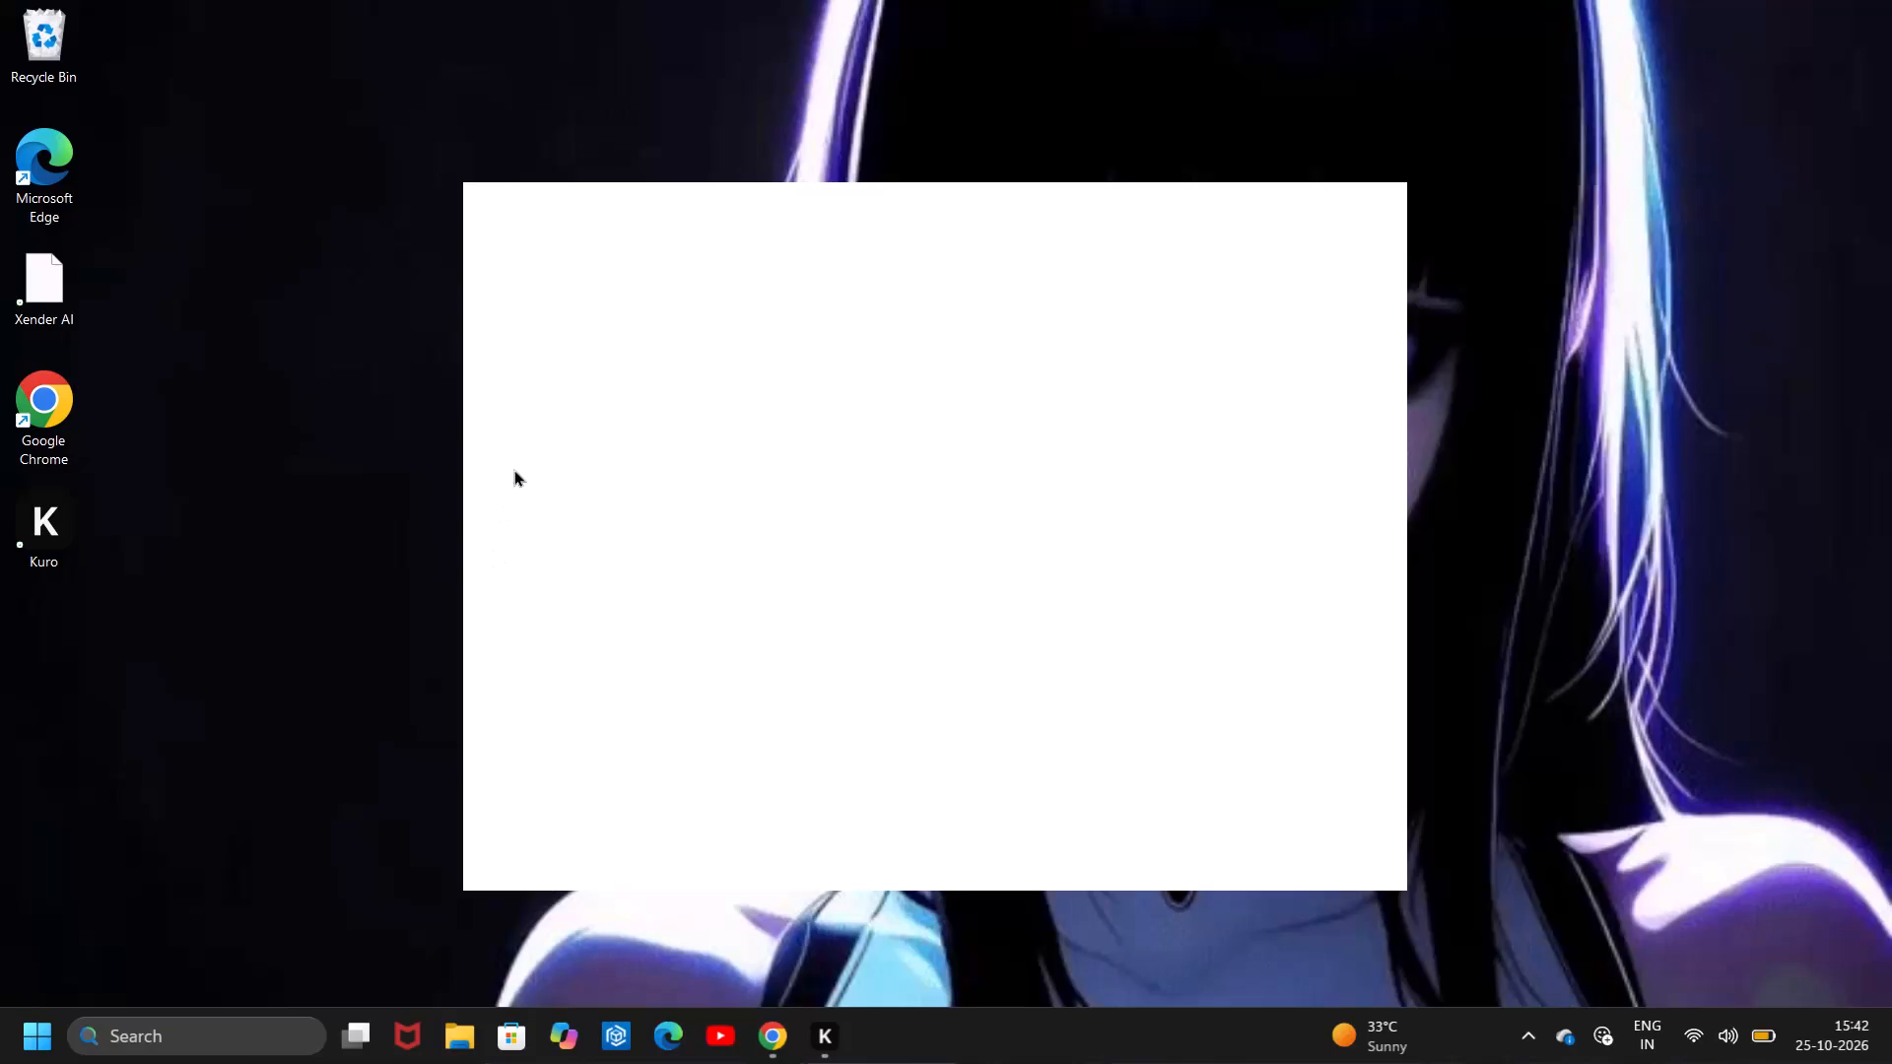
# Search the computer for "ms" and open Word.
pyautogui.click(212, 1031)
pyautogui.click(212, 1031)
pyautogui.press('m')
pyautogui.press('s')
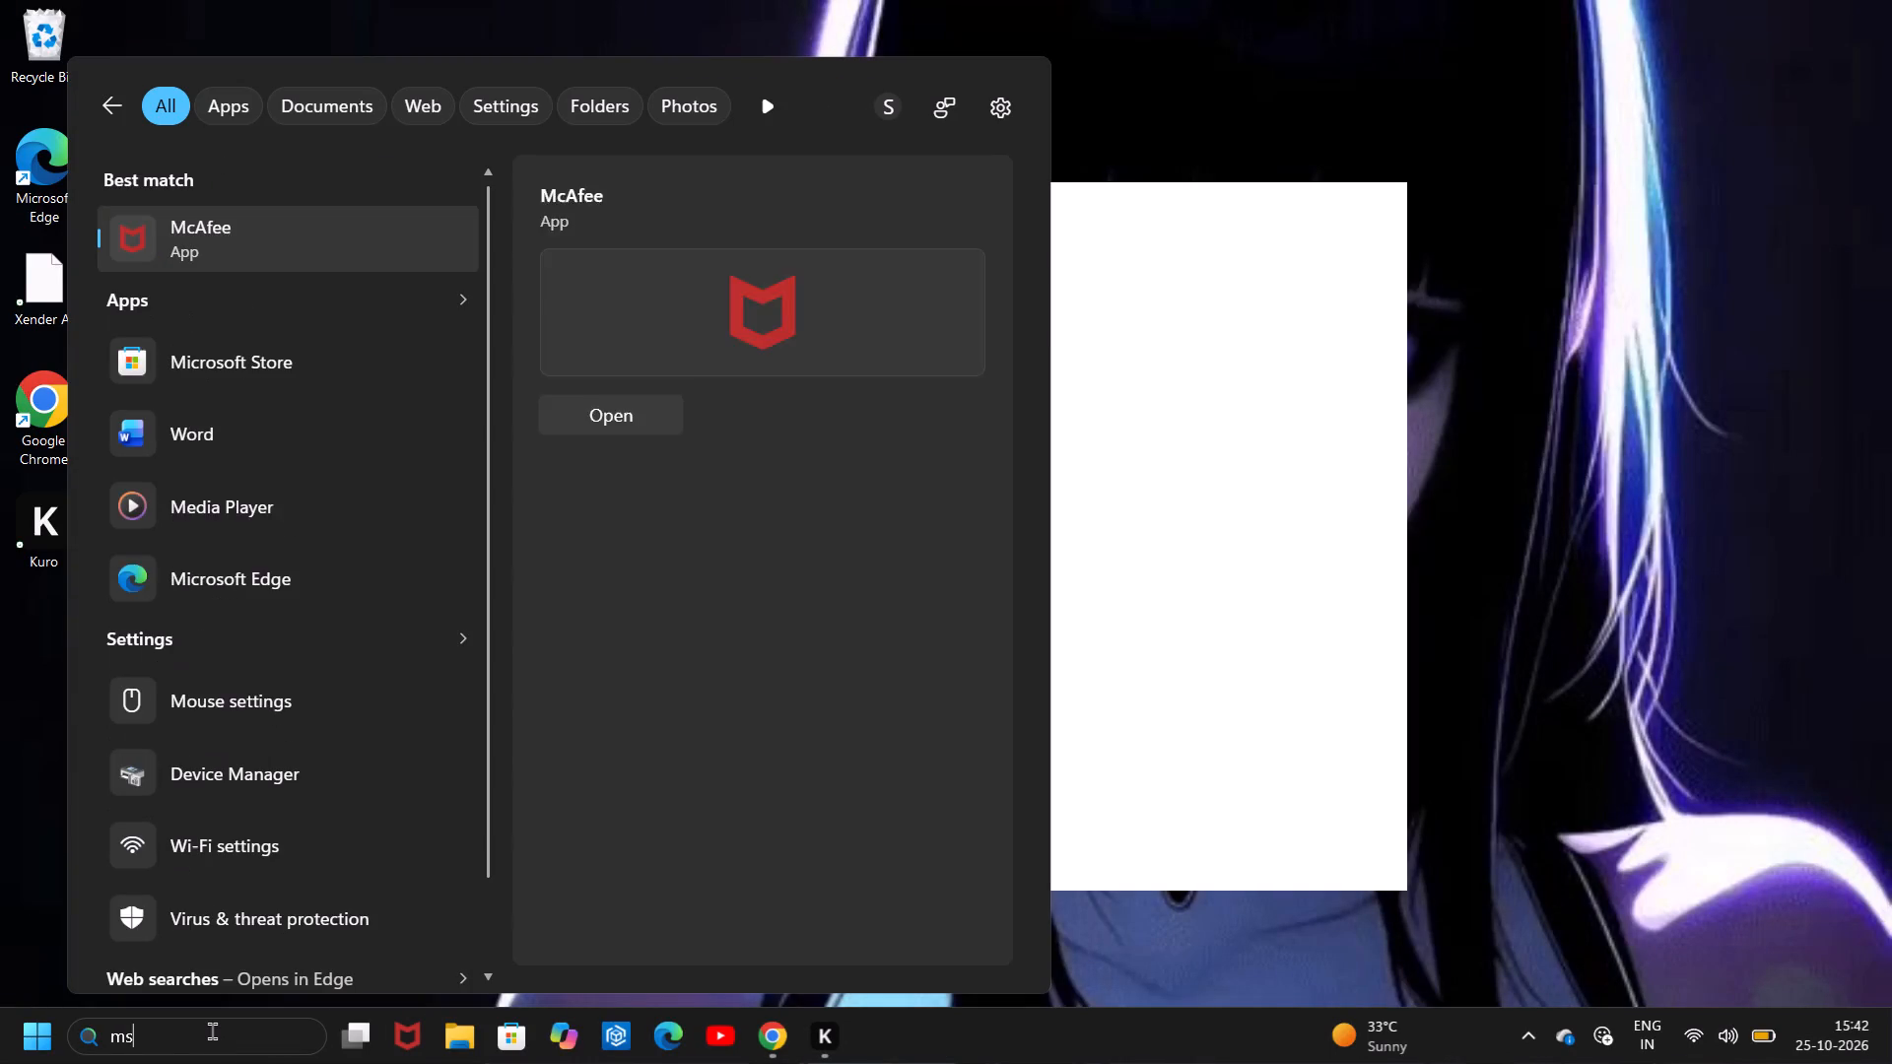
pyautogui.doubleClick(593, 417)
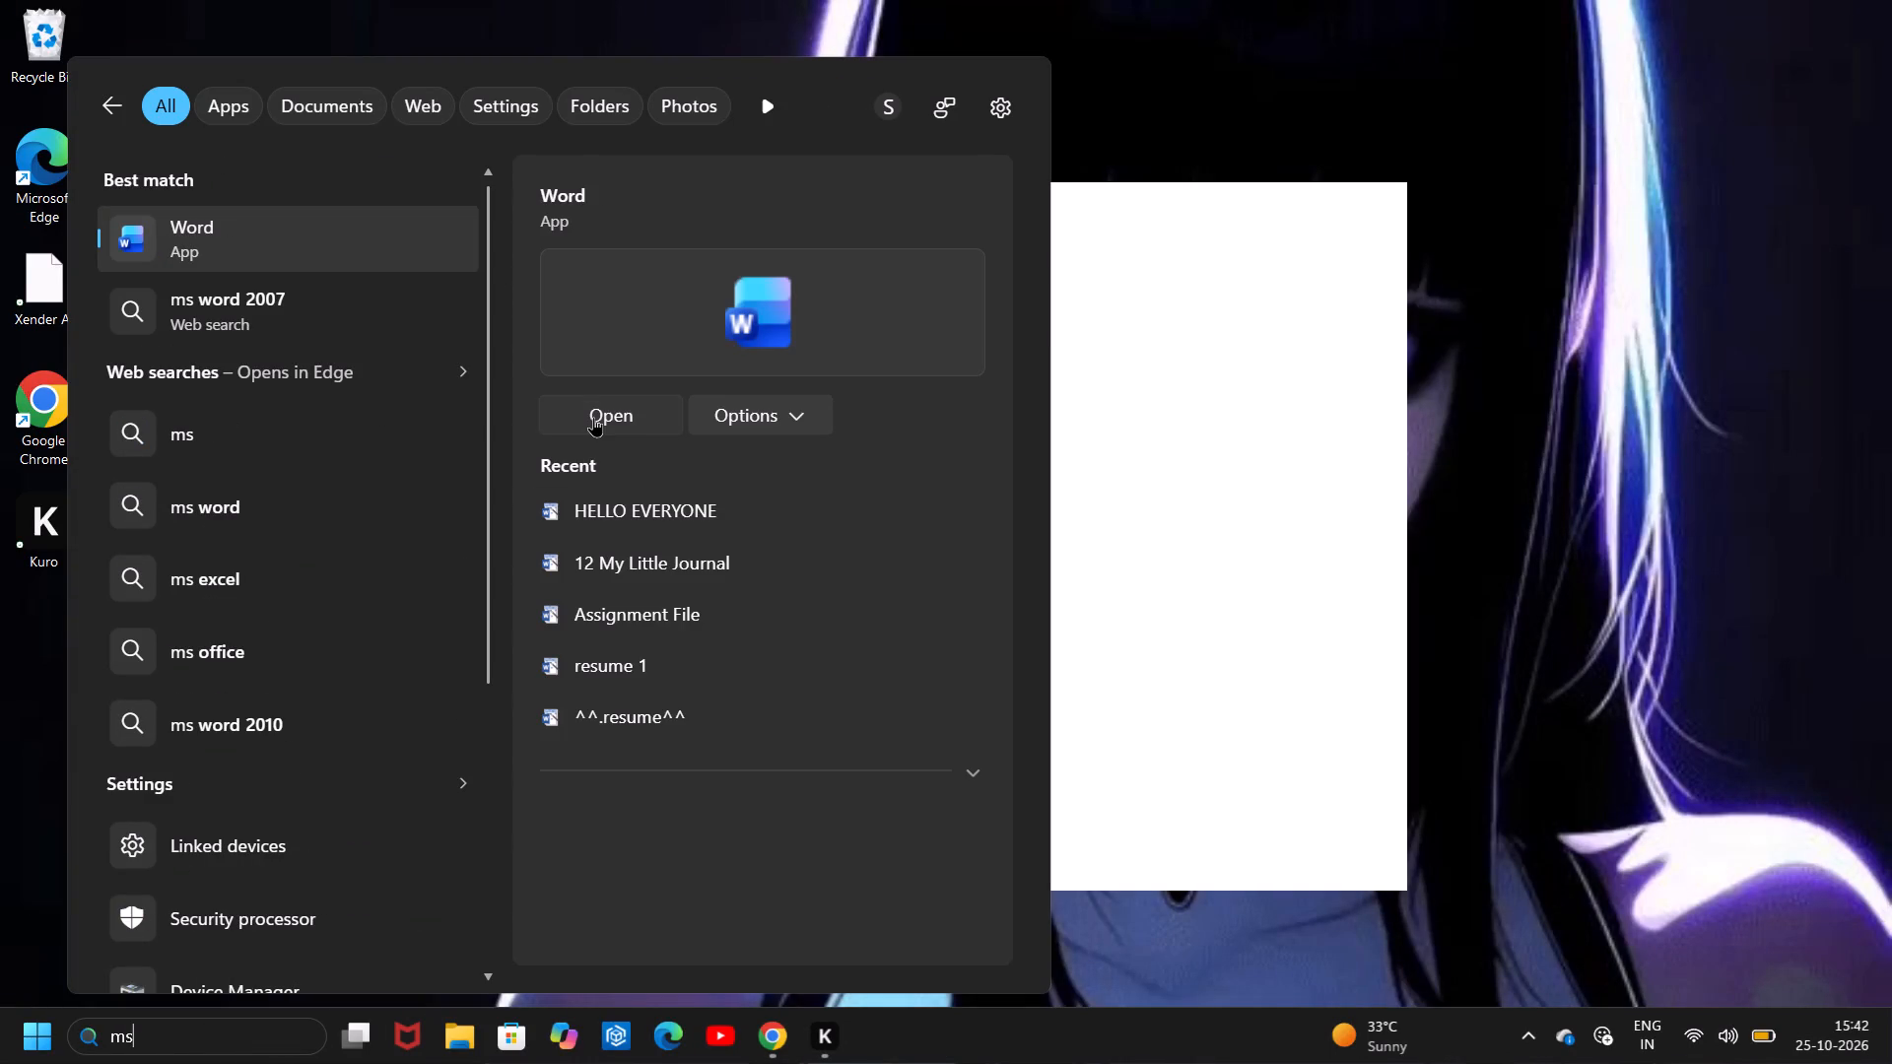
pyautogui.hscroll(20, 593, 417)
pyautogui.hscroll(20, 593, 417)
pyautogui.hscroll(19, 593, 417)
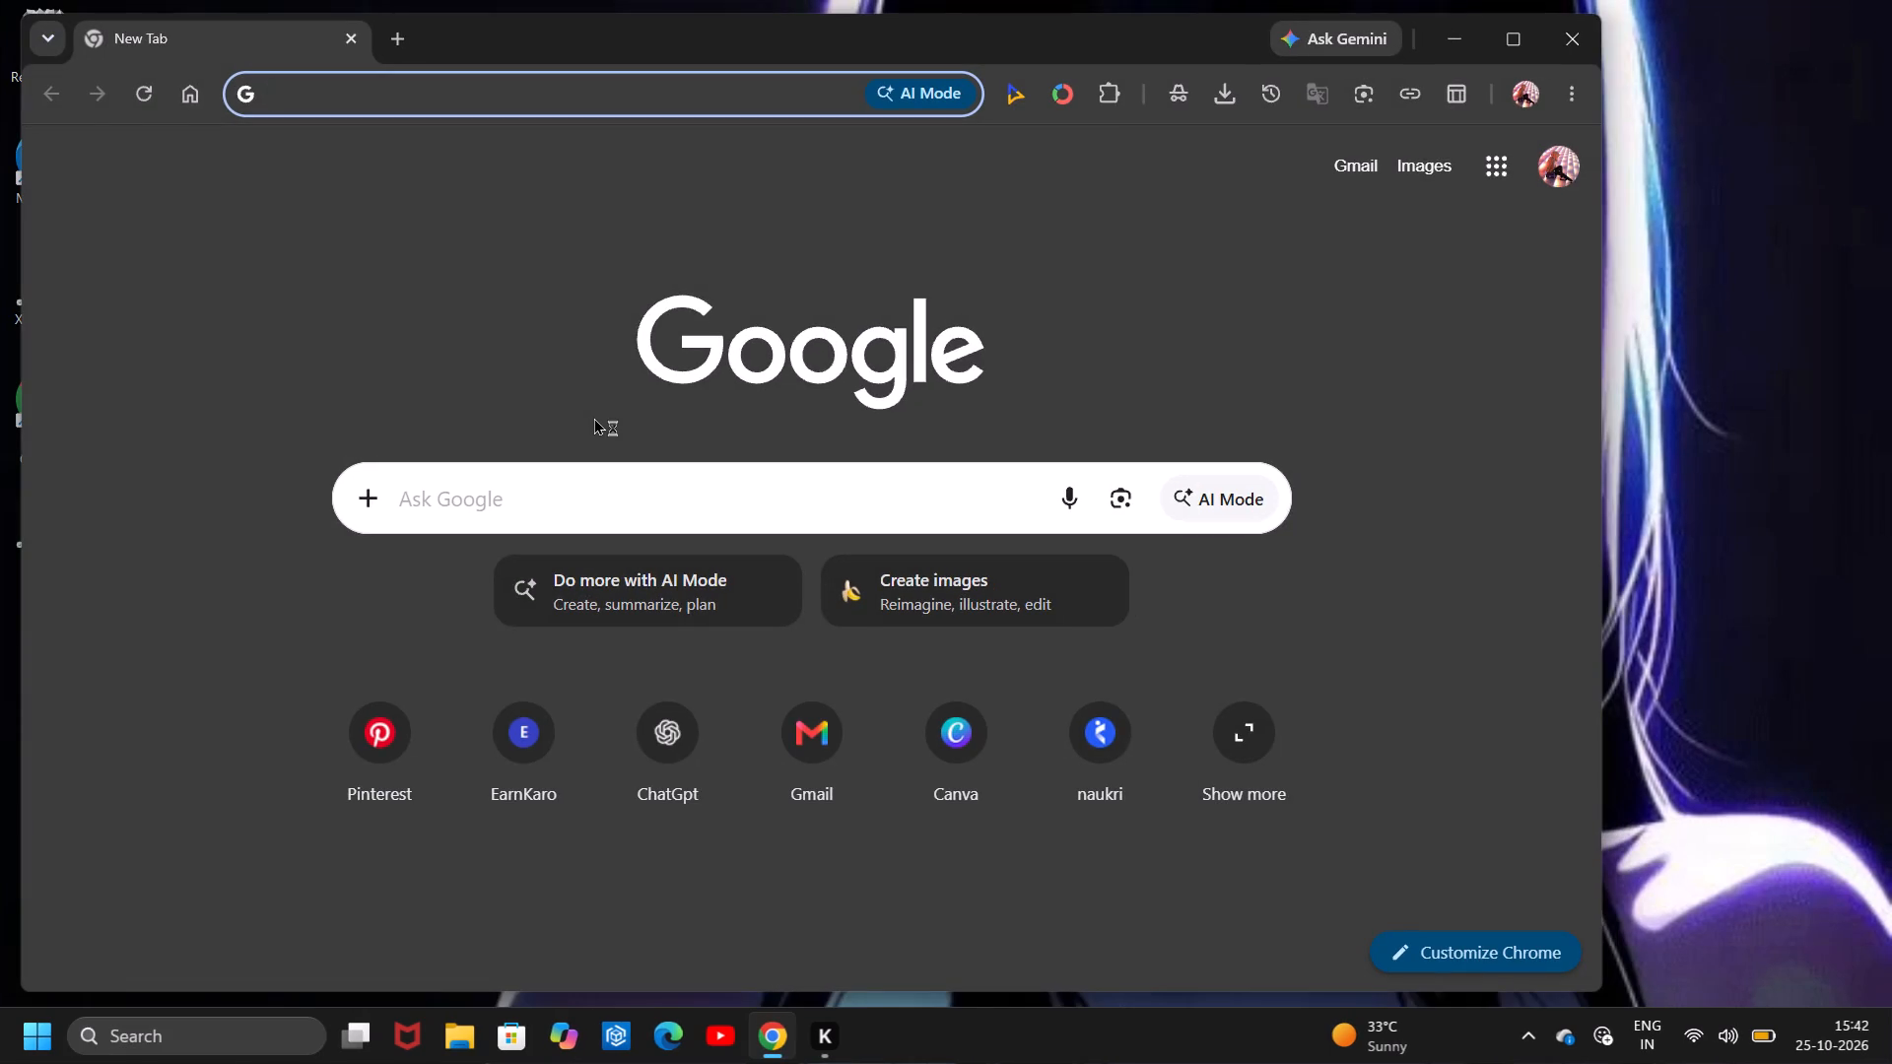
pyautogui.hscroll(-1, 593, 417)
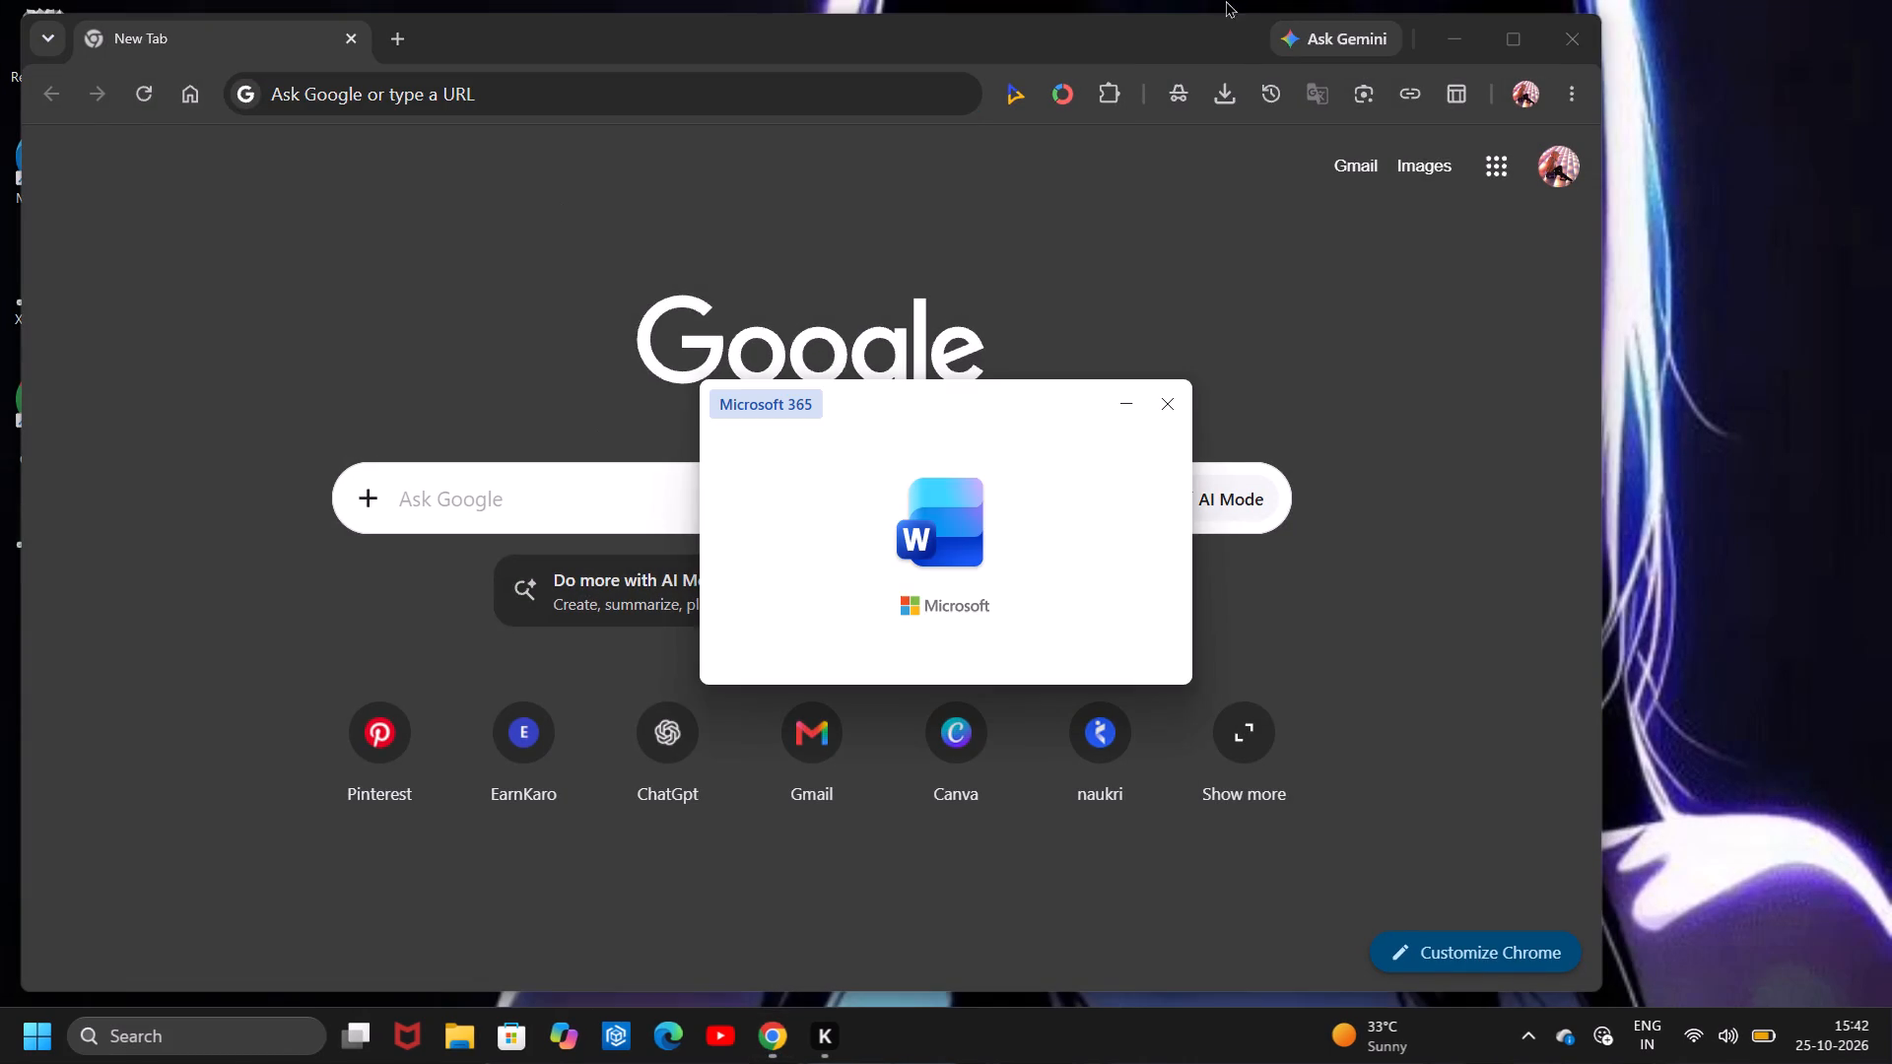
pyautogui.click(1585, 36)
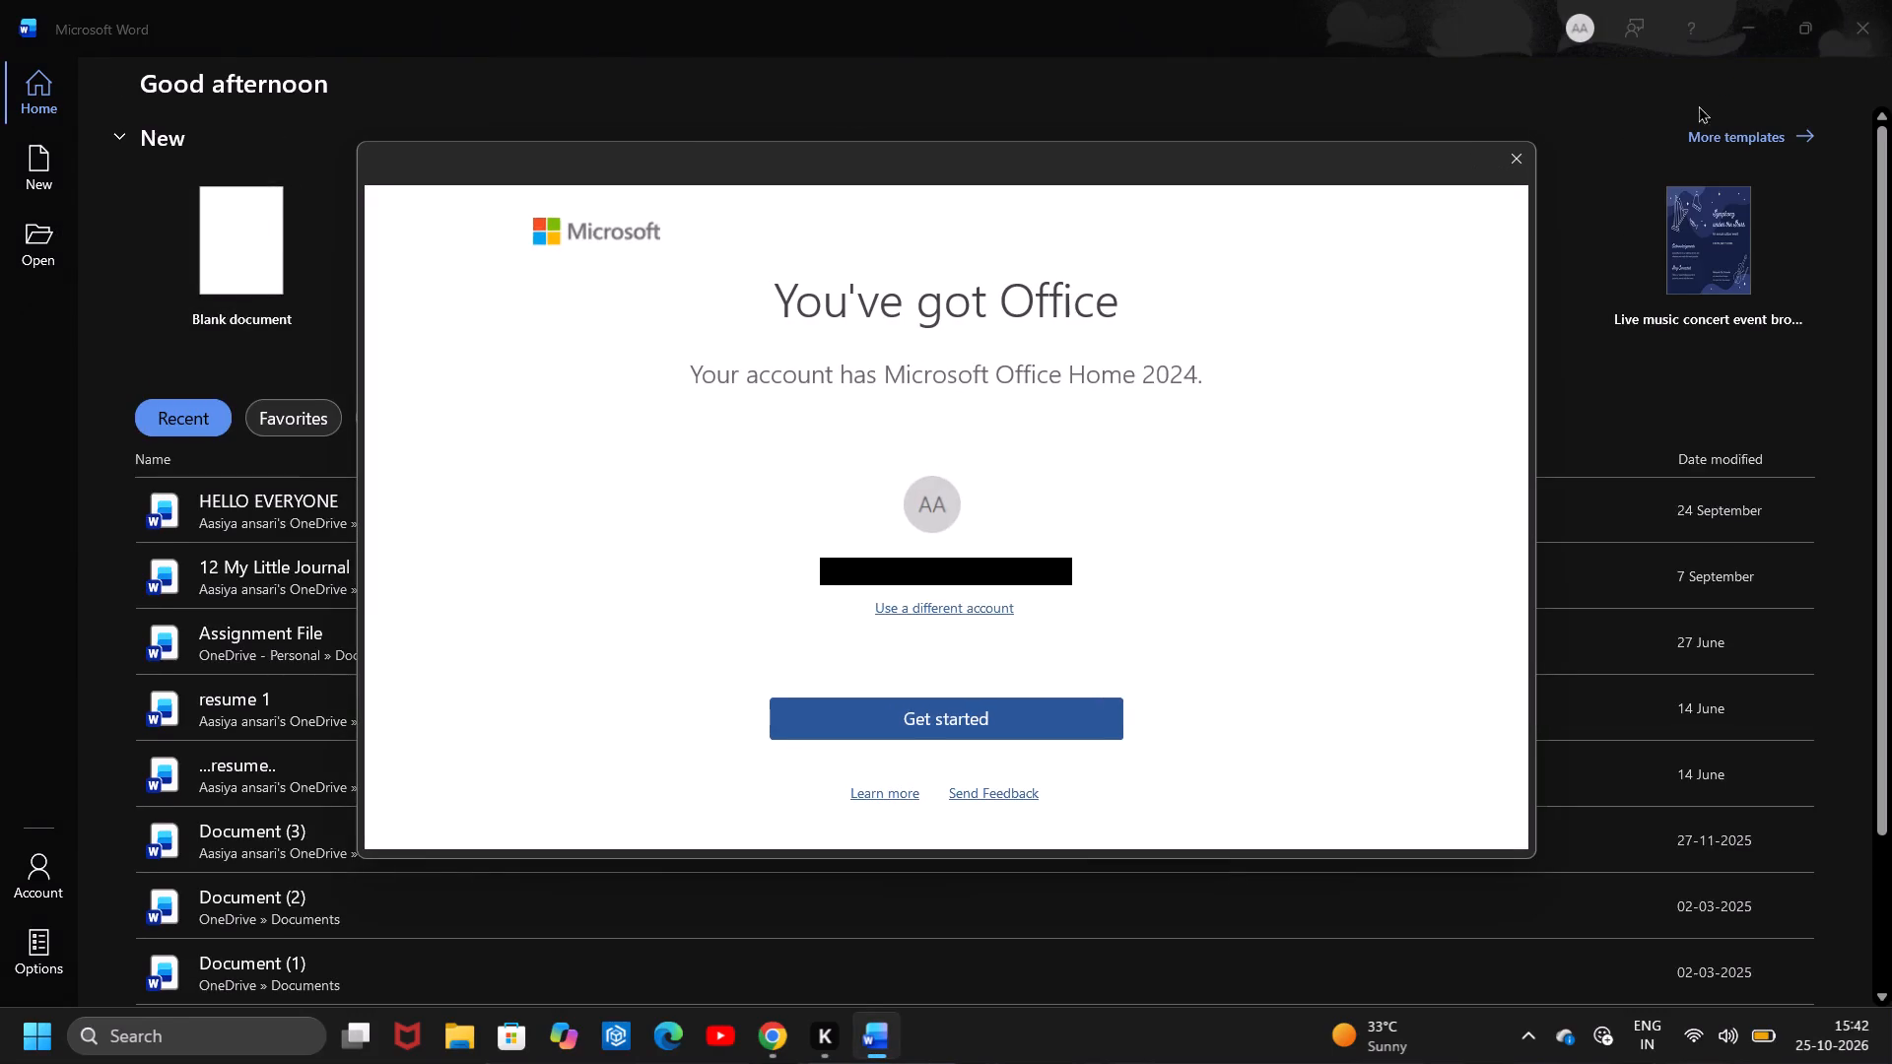
# Get started with Microsoft Office Home 2024 and accept its license agreement.
pyautogui.click(1087, 712)
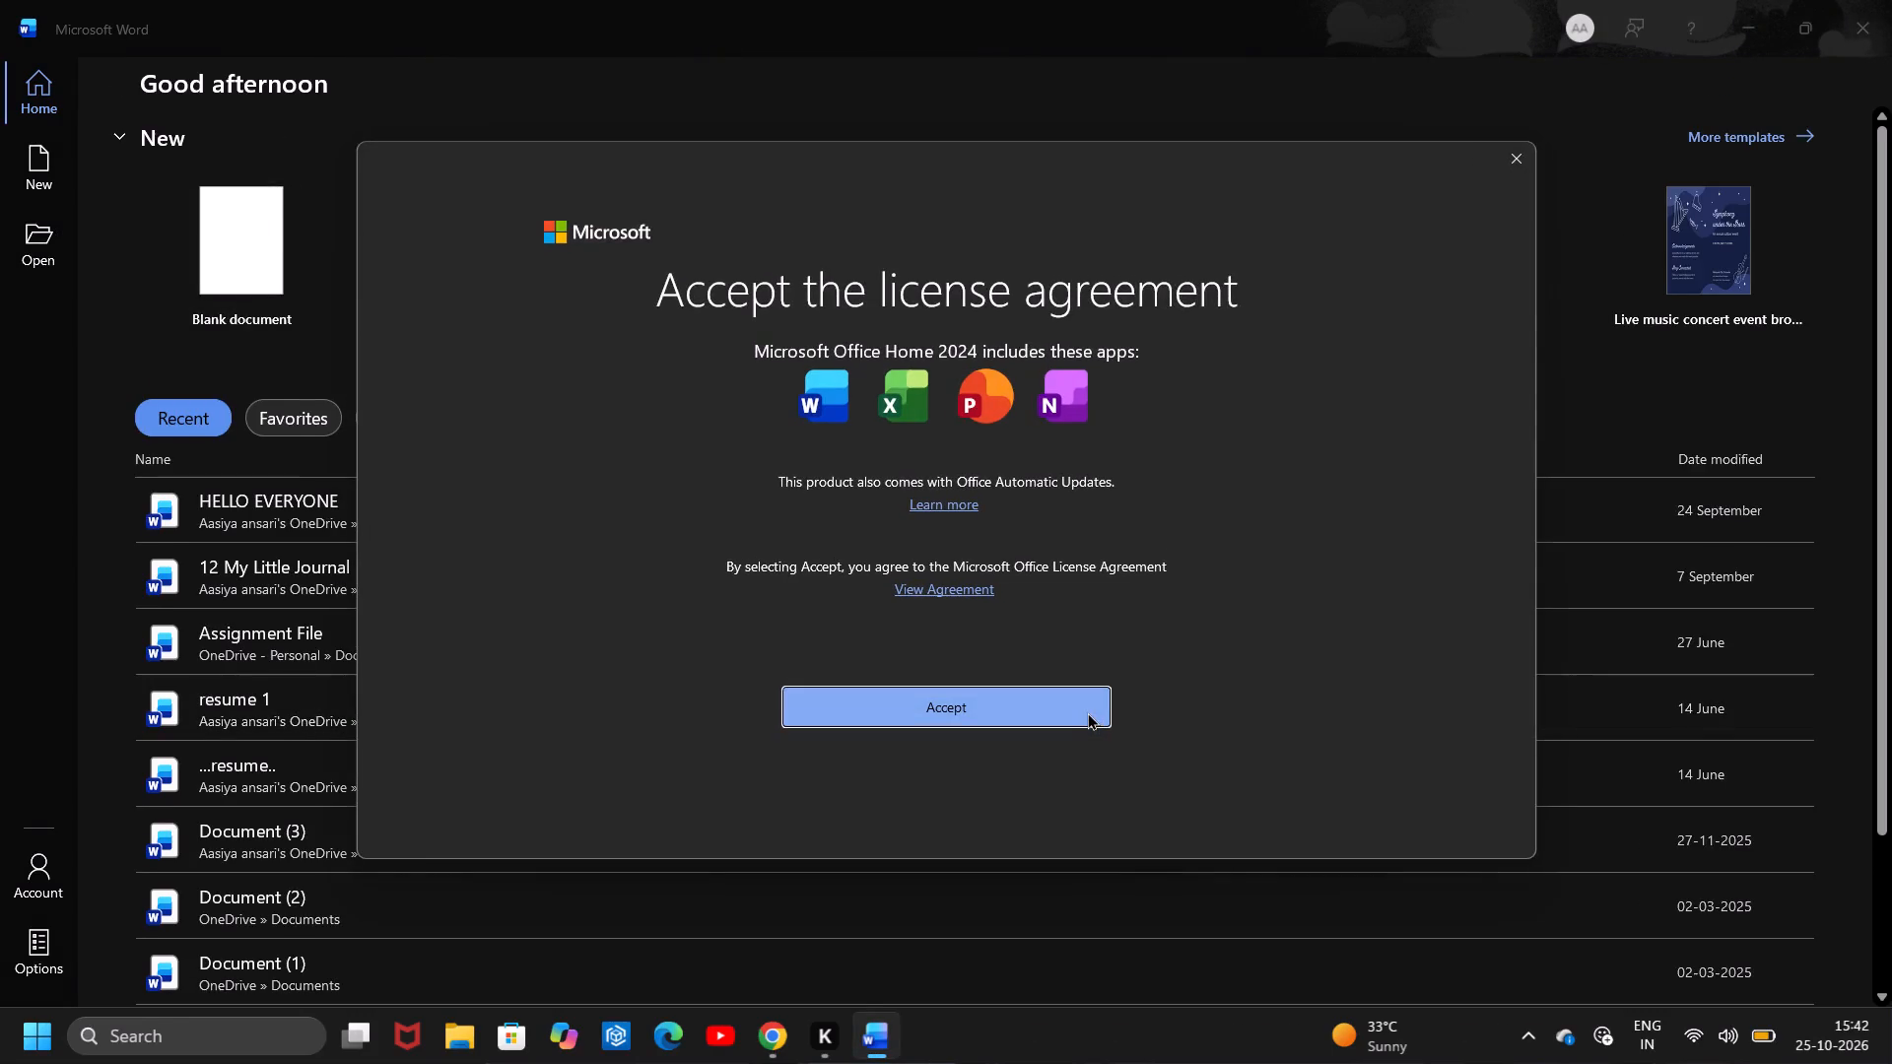
pyautogui.click(1044, 700)
# Create a new blank document and place the cursor on its page.
pyautogui.click(239, 311)
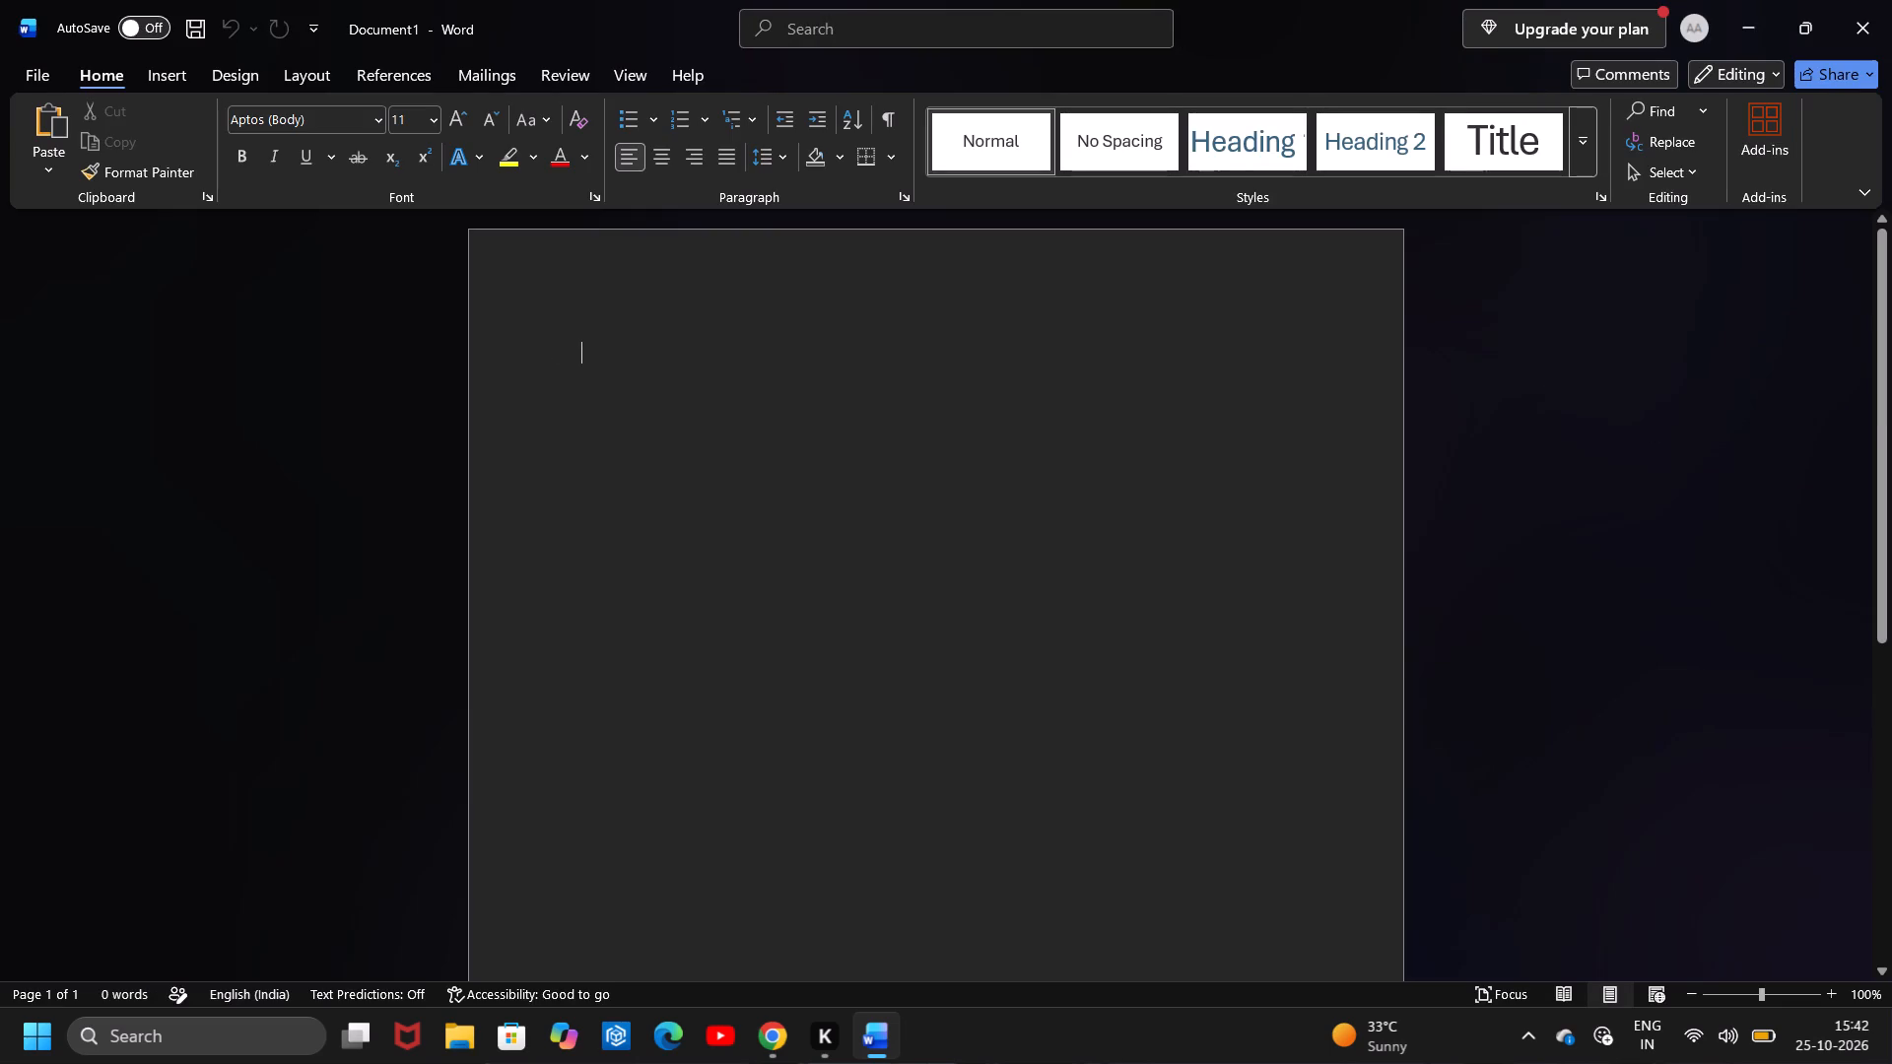
pyautogui.click(456, 396)
pyautogui.moveTo(638, 402); pyautogui.dragTo(638, 452)
pyautogui.click(638, 452)
pyautogui.click(733, 379)
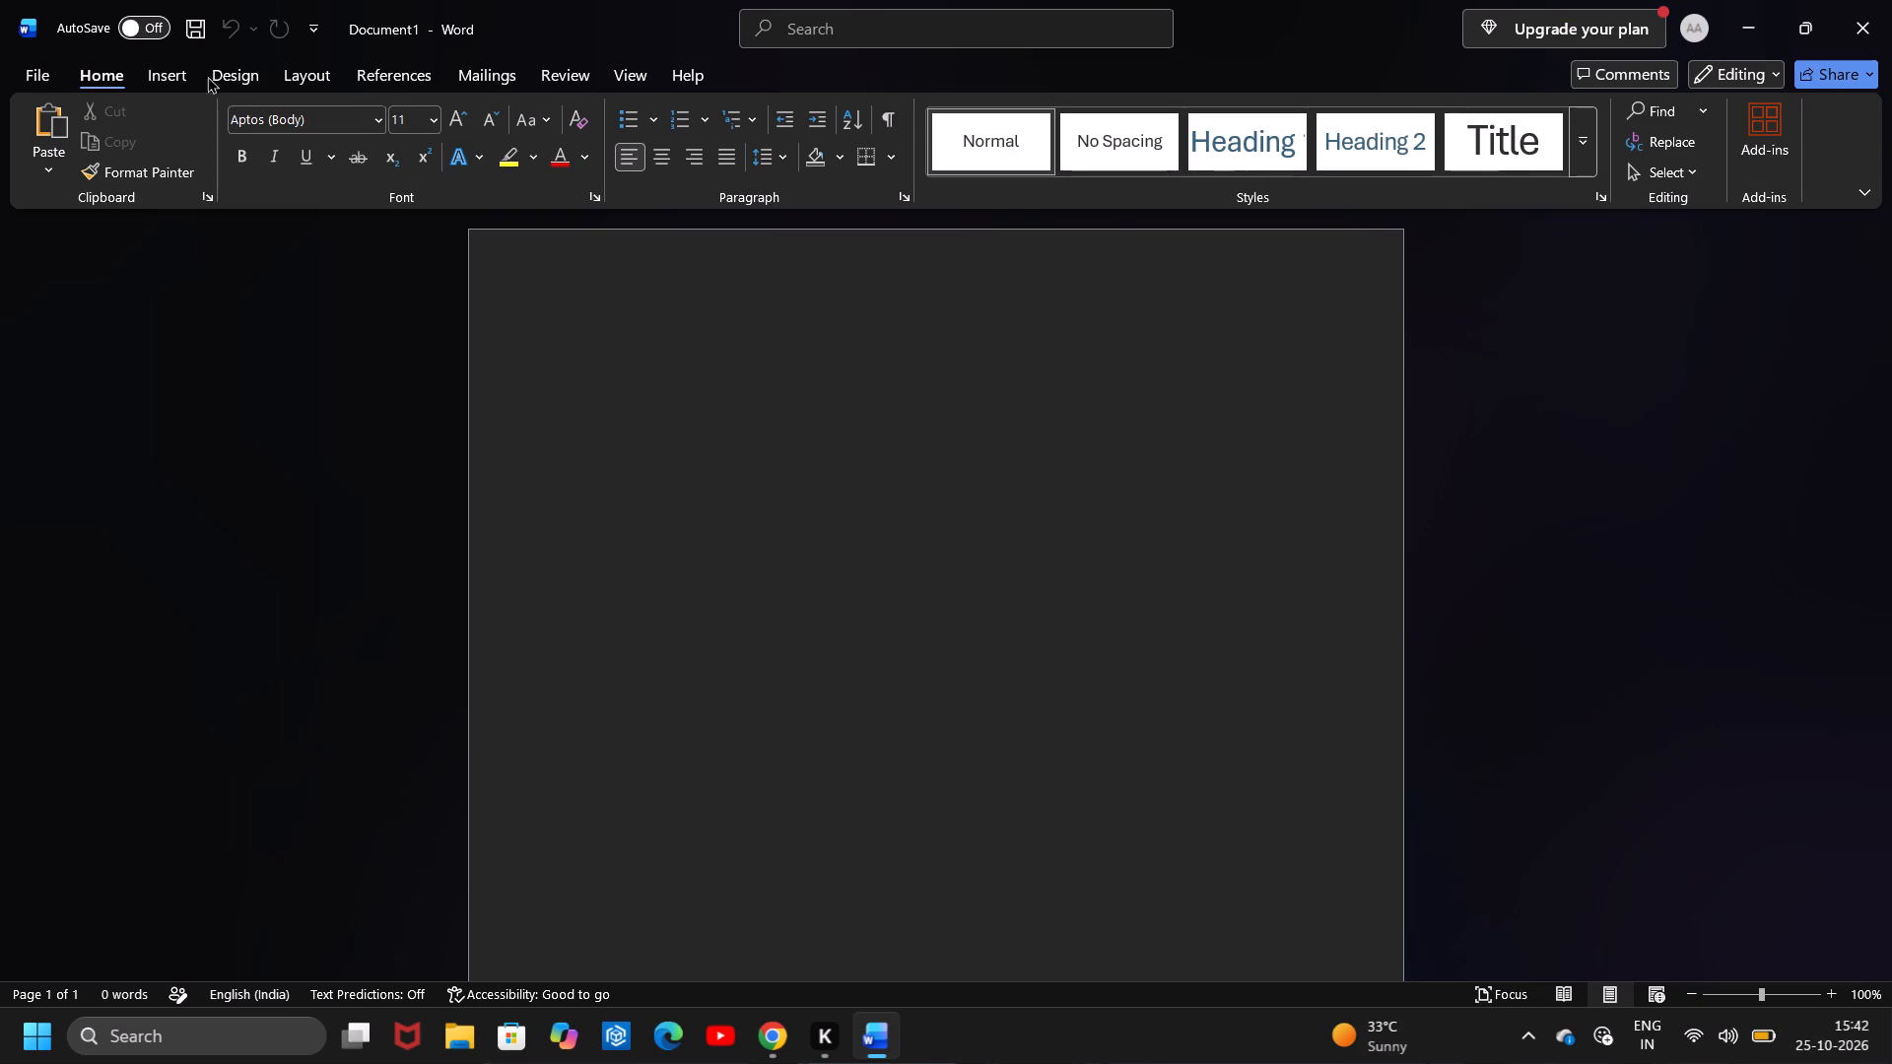
# Set a custom top page margin of 1 cm for the whole document.
pyautogui.click(324, 77)
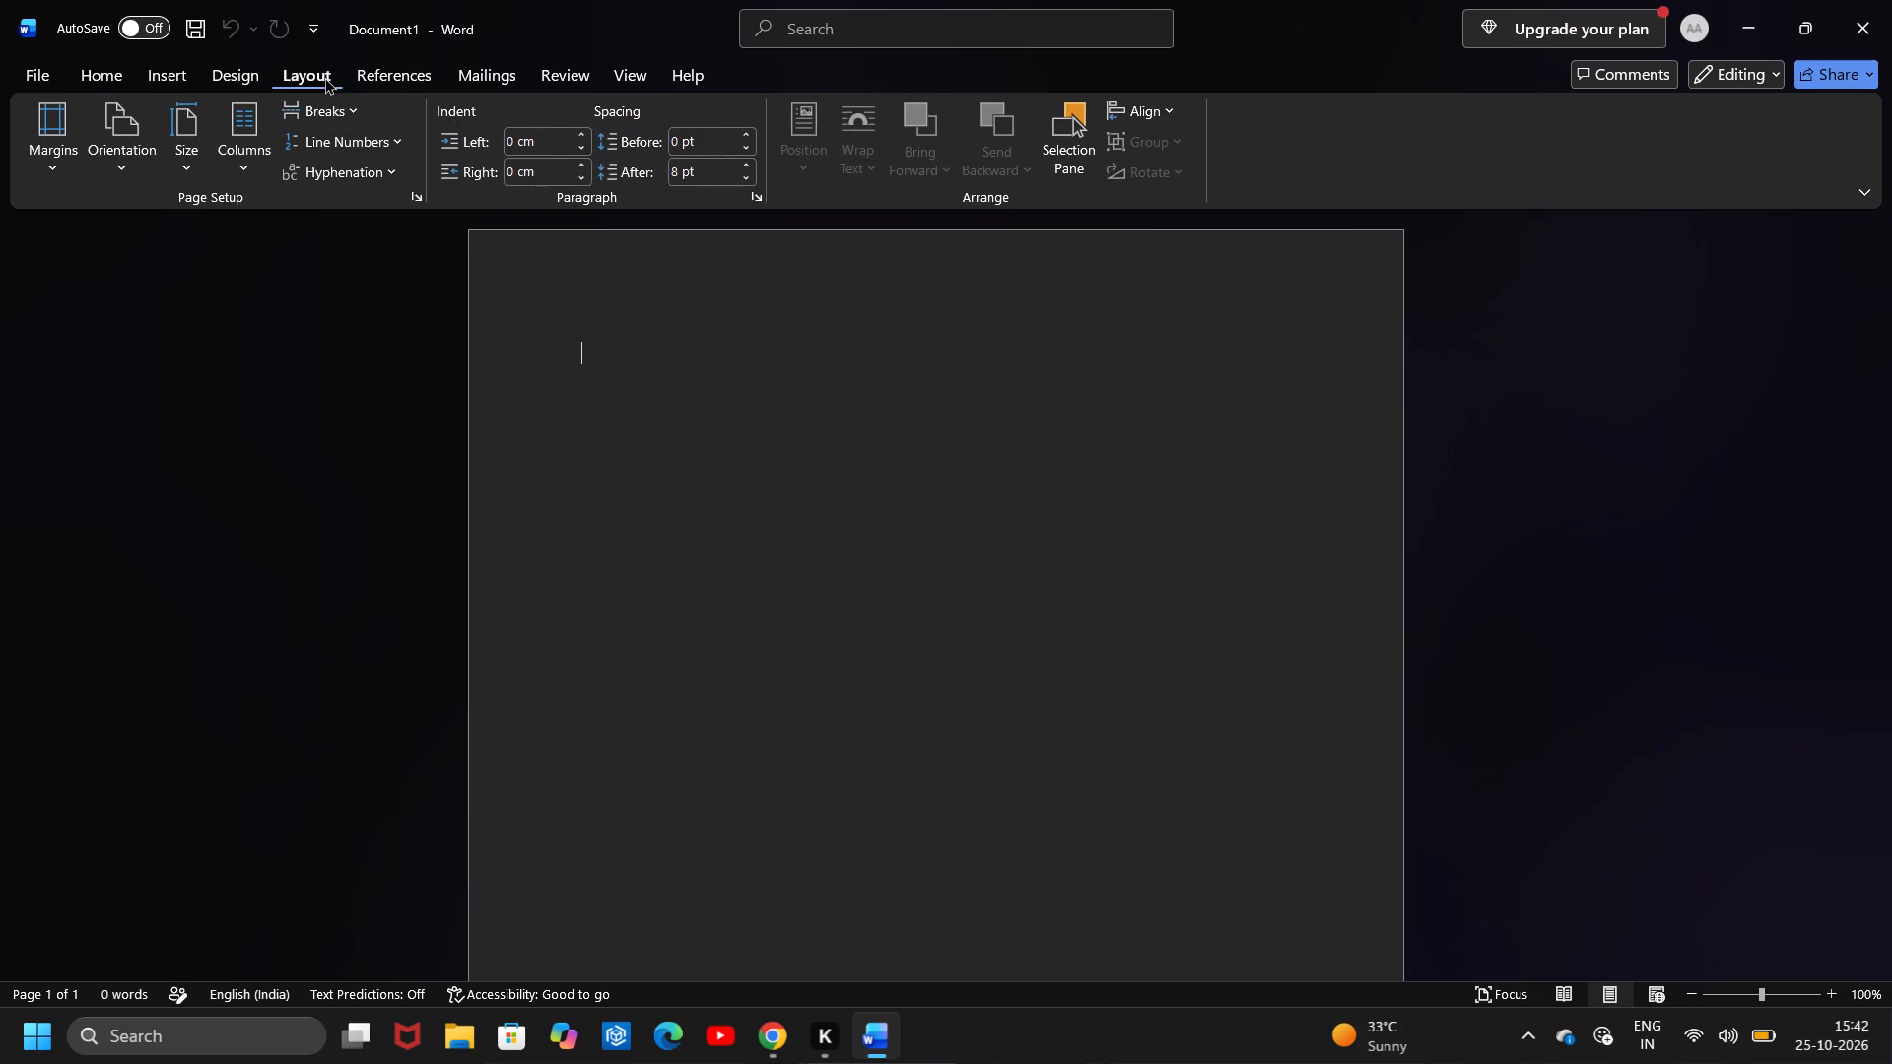
pyautogui.click(48, 110)
pyautogui.click(154, 721)
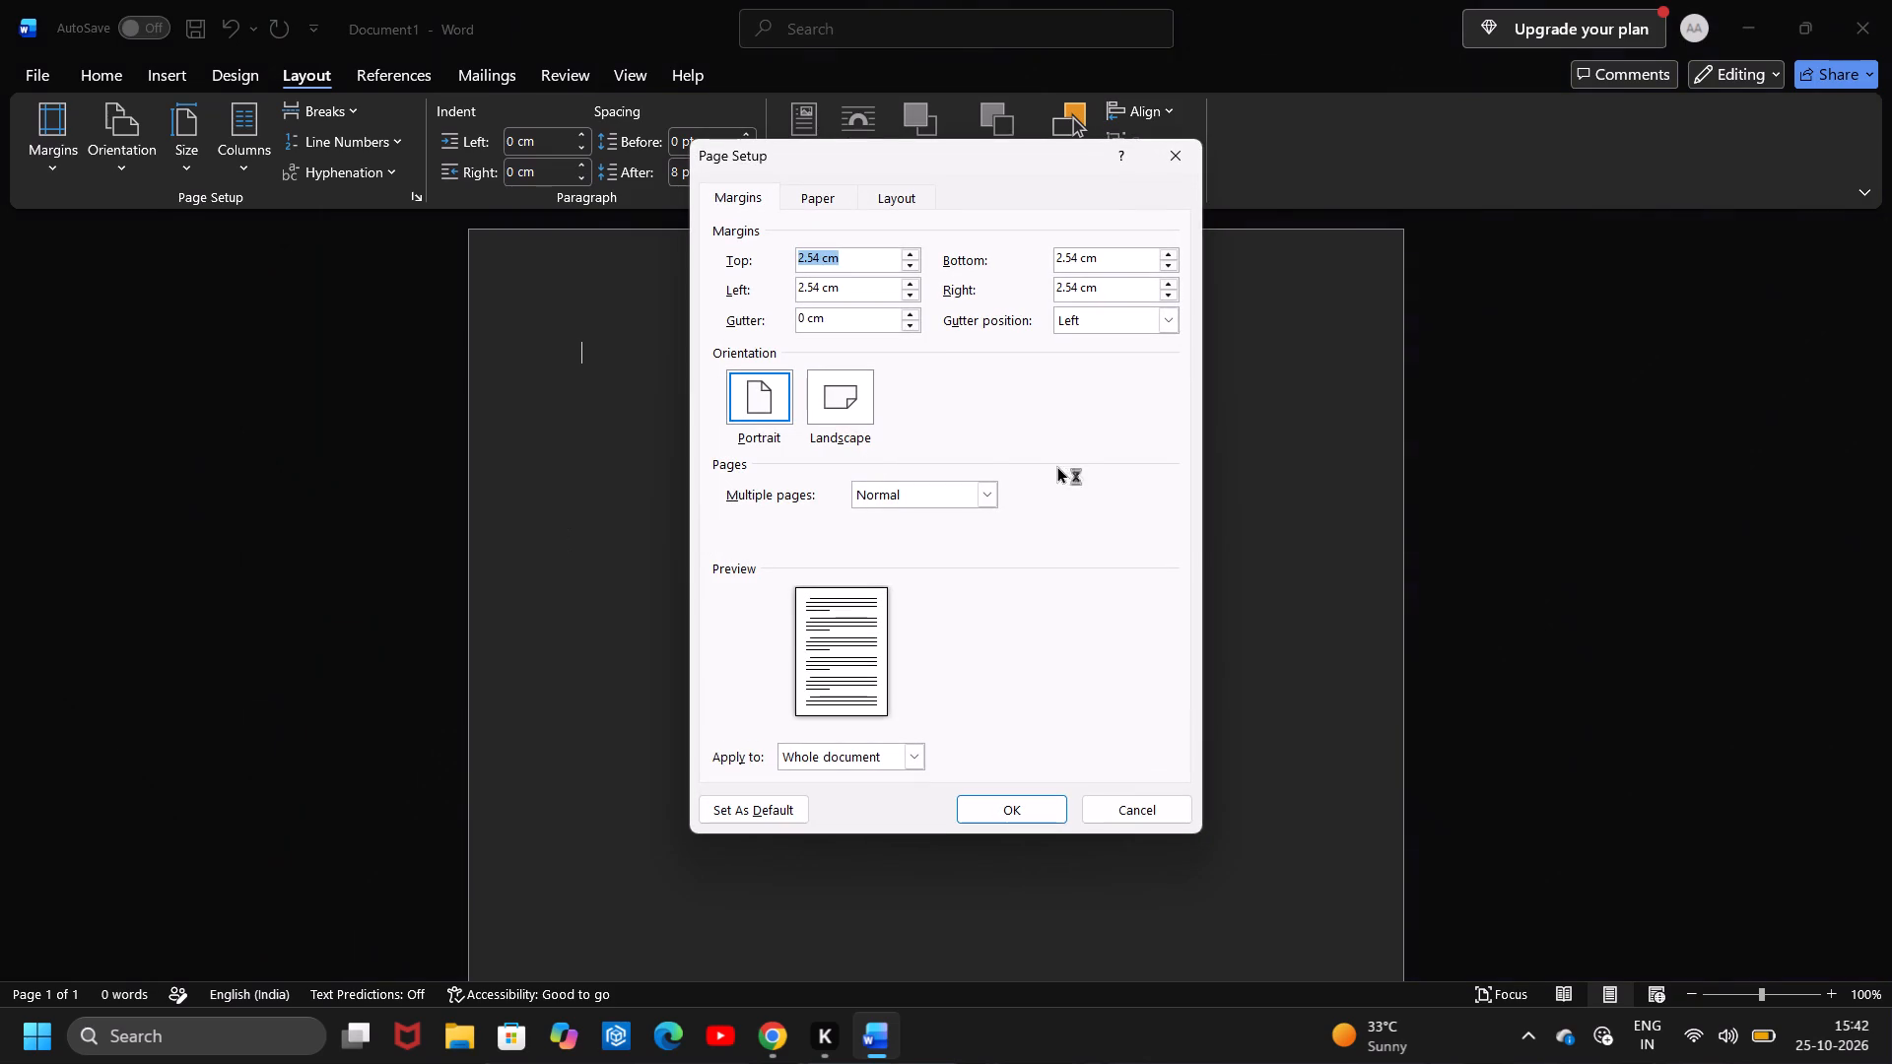
pyautogui.tripleClick(918, 253)
pyautogui.tripleClick(918, 253)
pyautogui.click(918, 253)
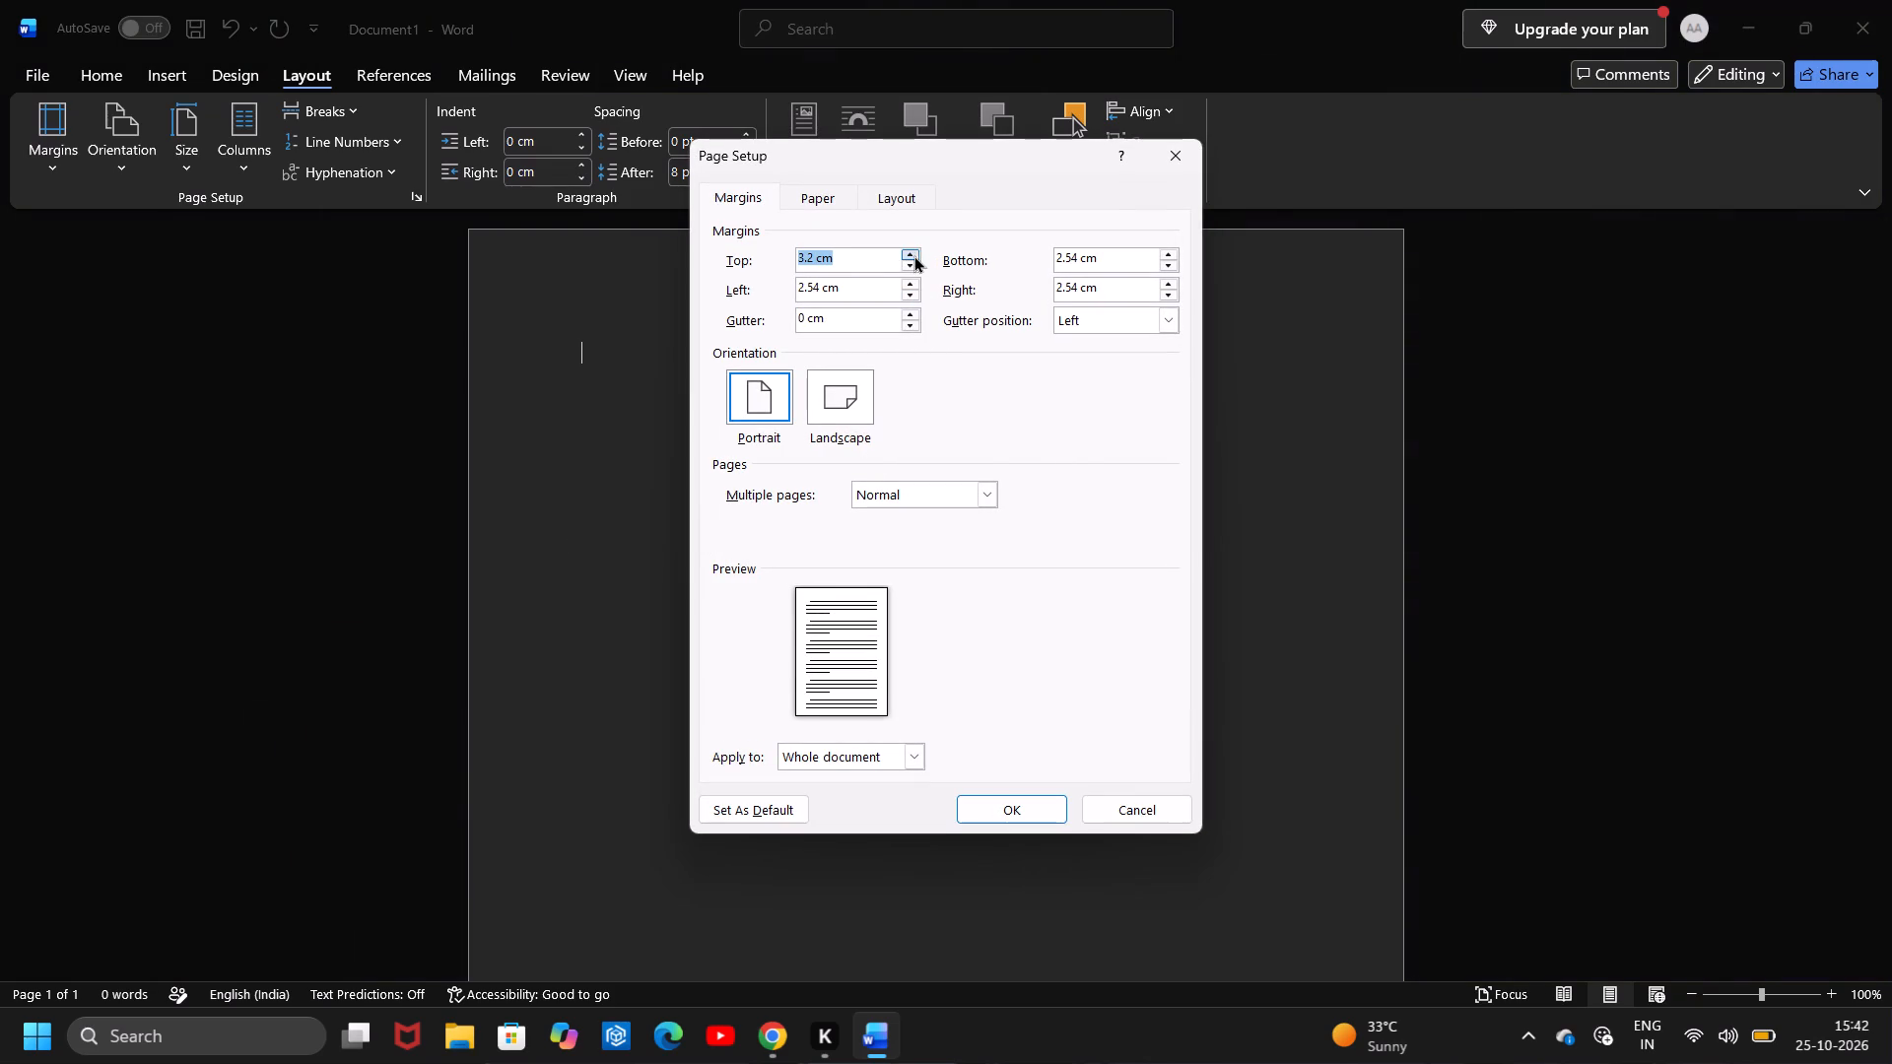
pyautogui.tripleClick(908, 263)
pyautogui.click(908, 263)
pyautogui.tripleClick(908, 263)
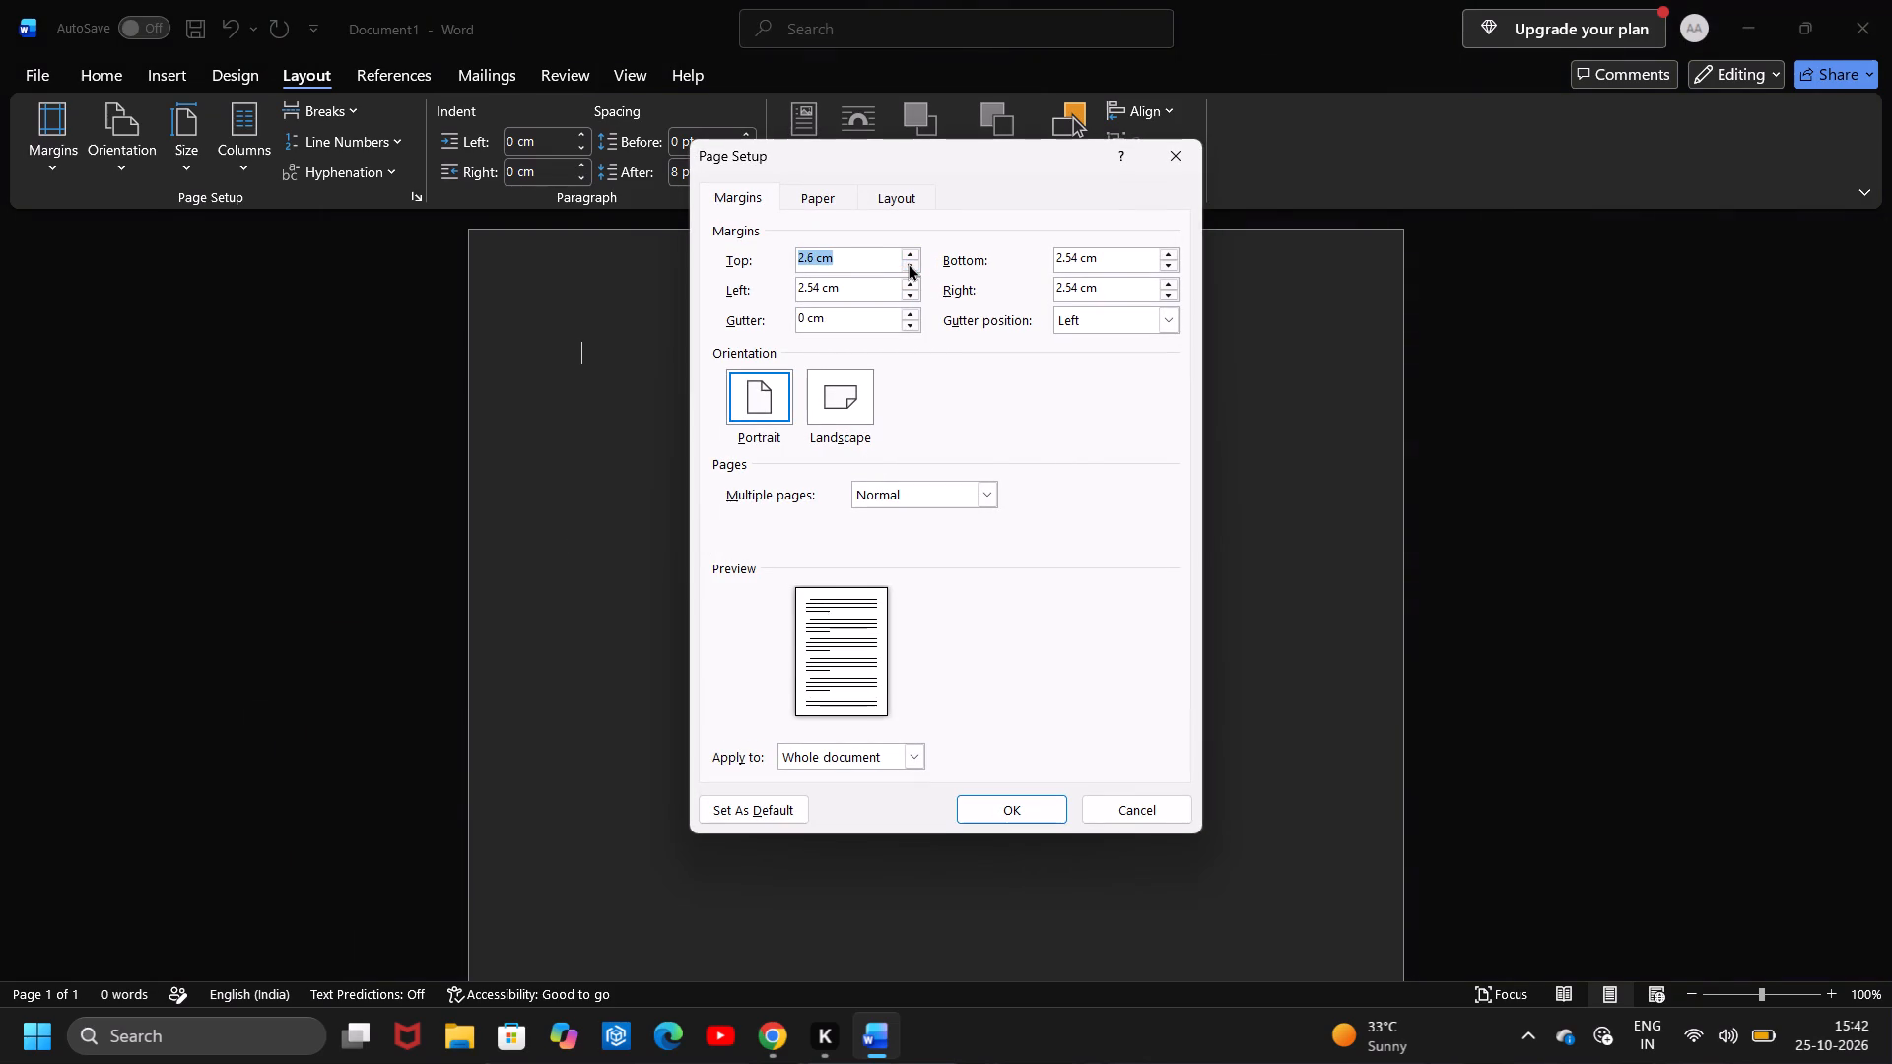
pyautogui.tripleClick(908, 263)
pyautogui.tripleClick(908, 263)
pyautogui.click(908, 263)
pyautogui.tripleClick(908, 263)
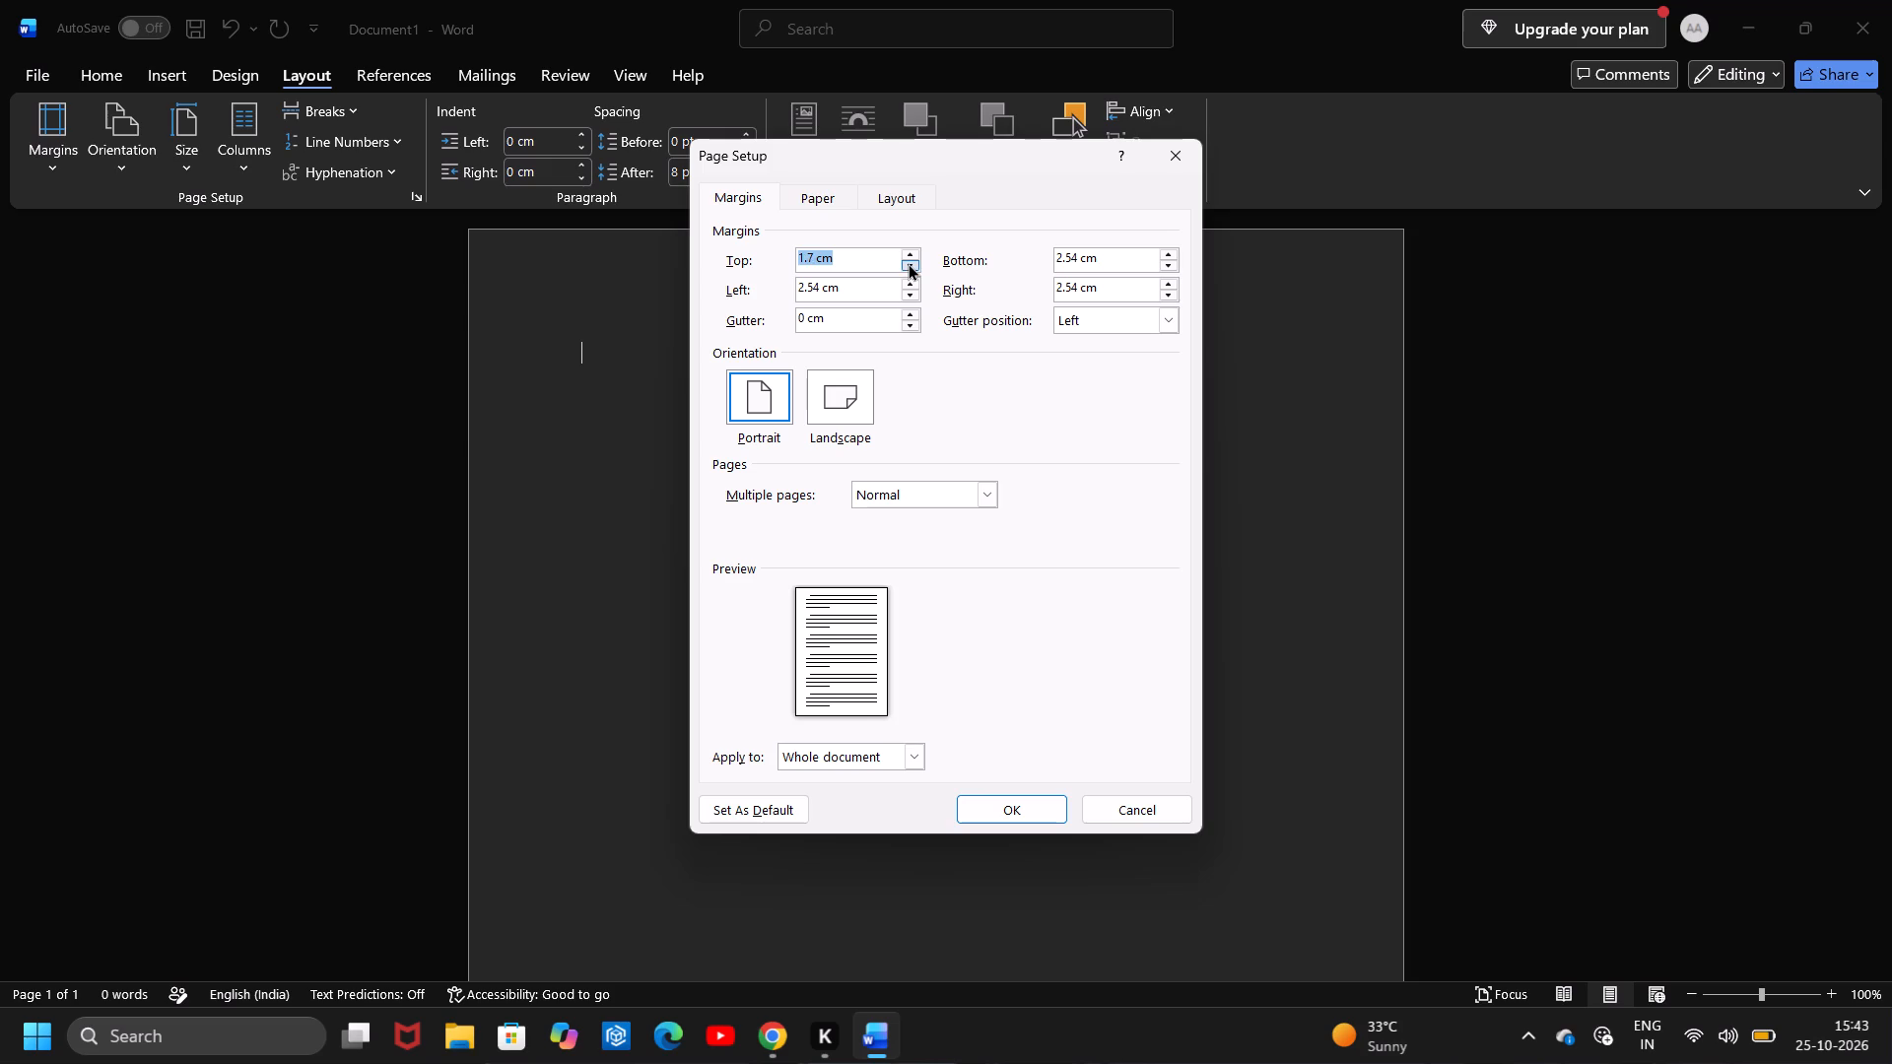
pyautogui.click(908, 263)
pyautogui.tripleClick(908, 263)
pyautogui.click(908, 263)
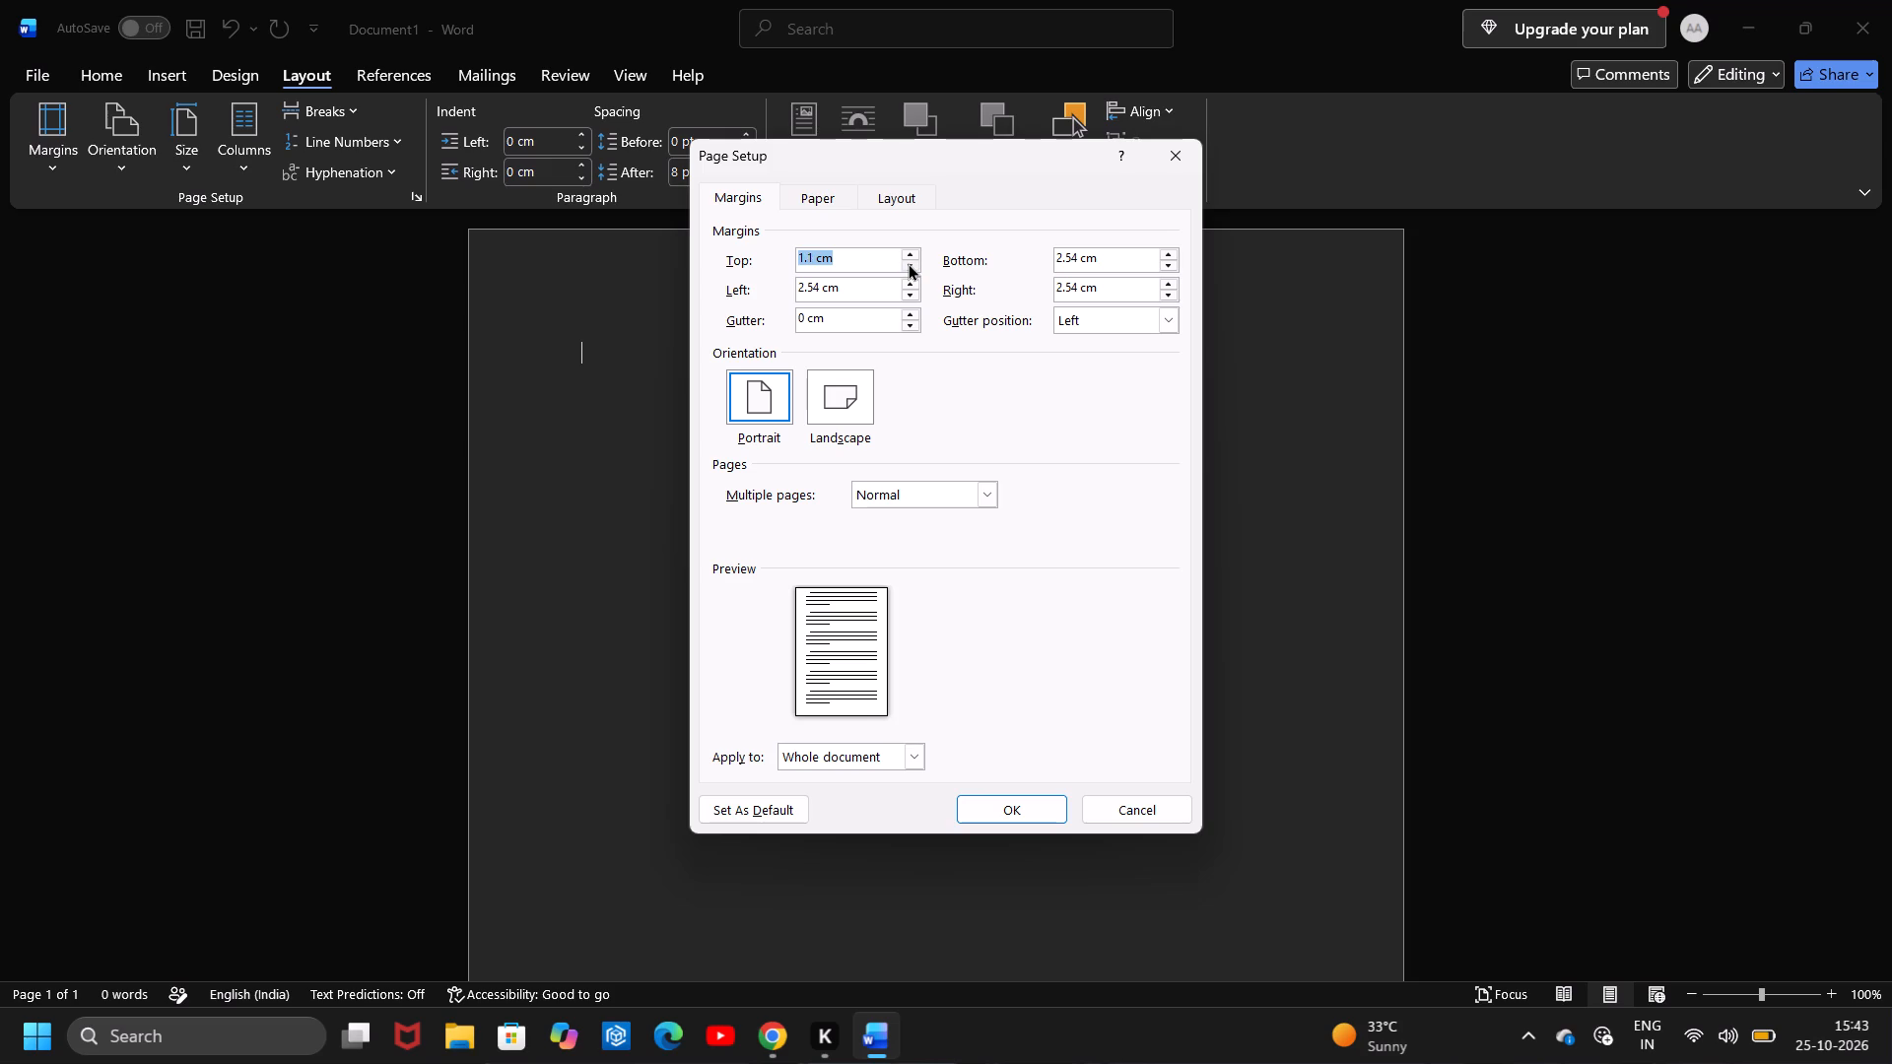
pyautogui.click(1031, 801)
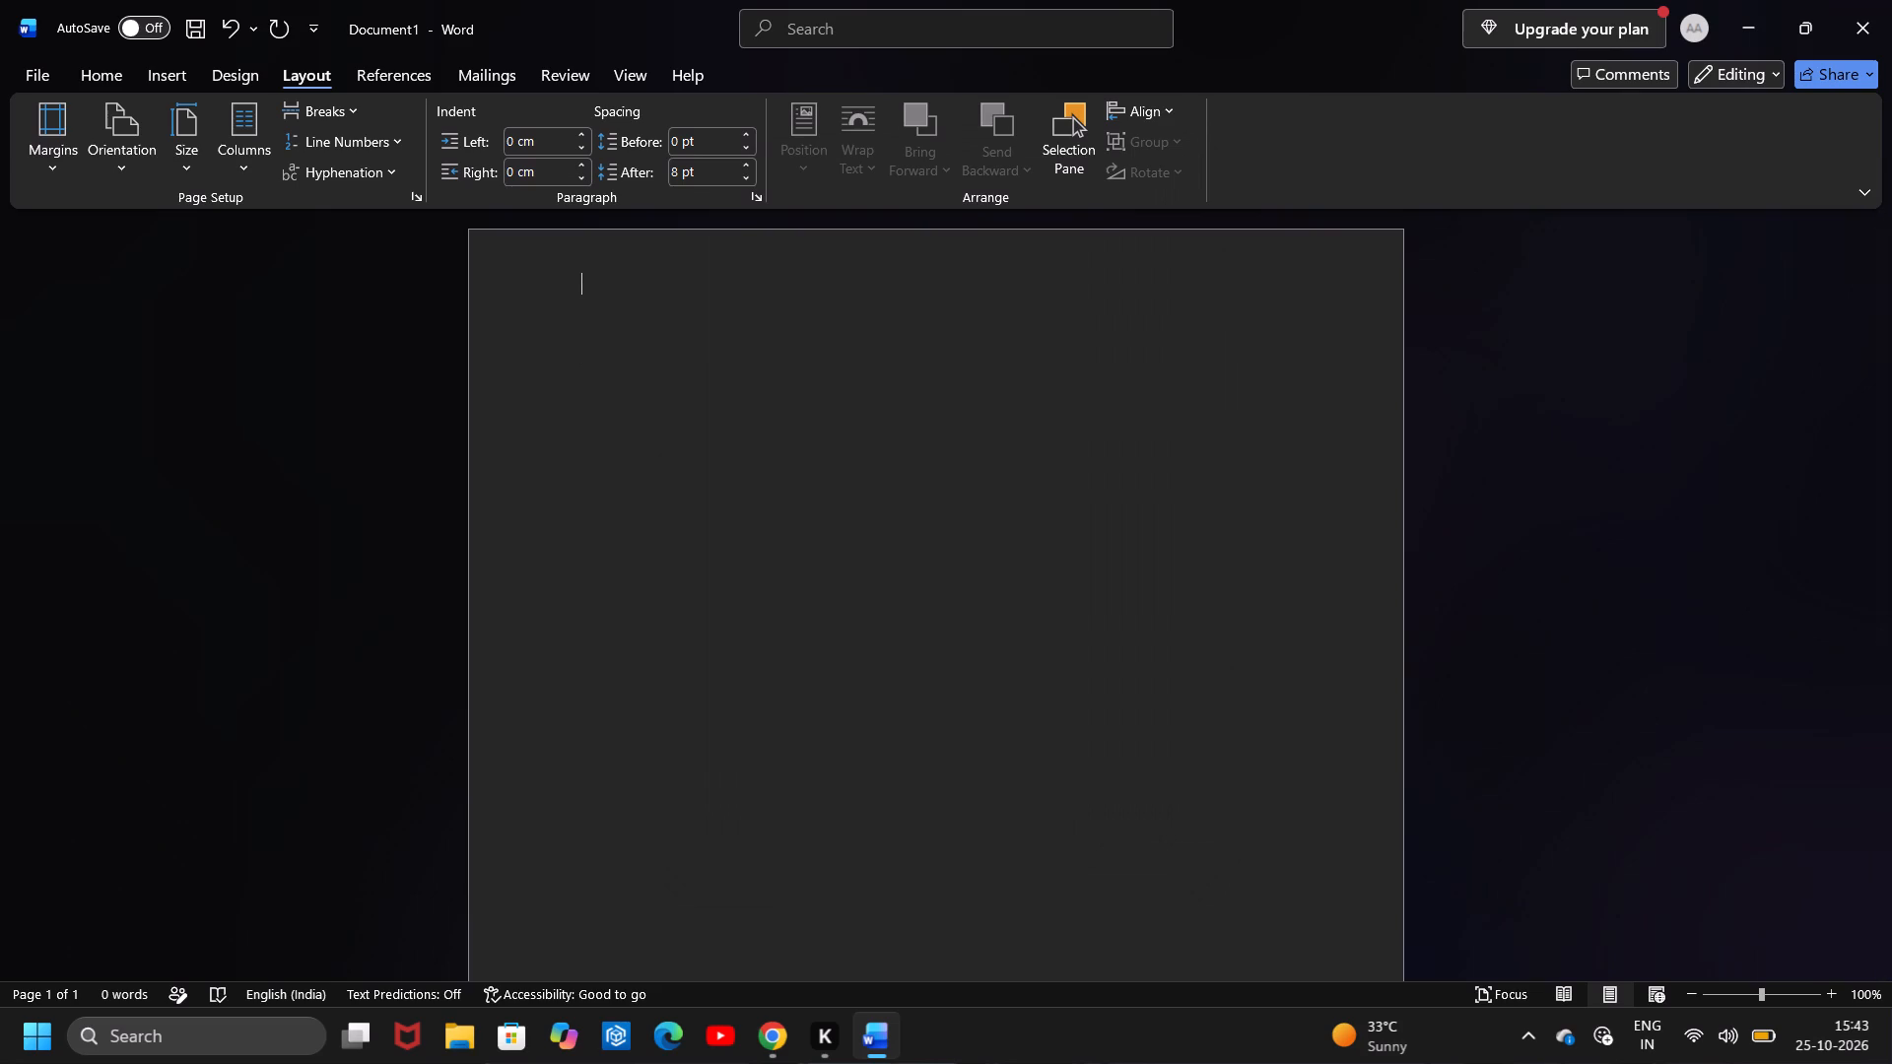
pyautogui.click(1031, 801)
# Save the document as "My daily planner" in the OneDrive Documents folder.
pyautogui.hotkey('ctrl', 's')
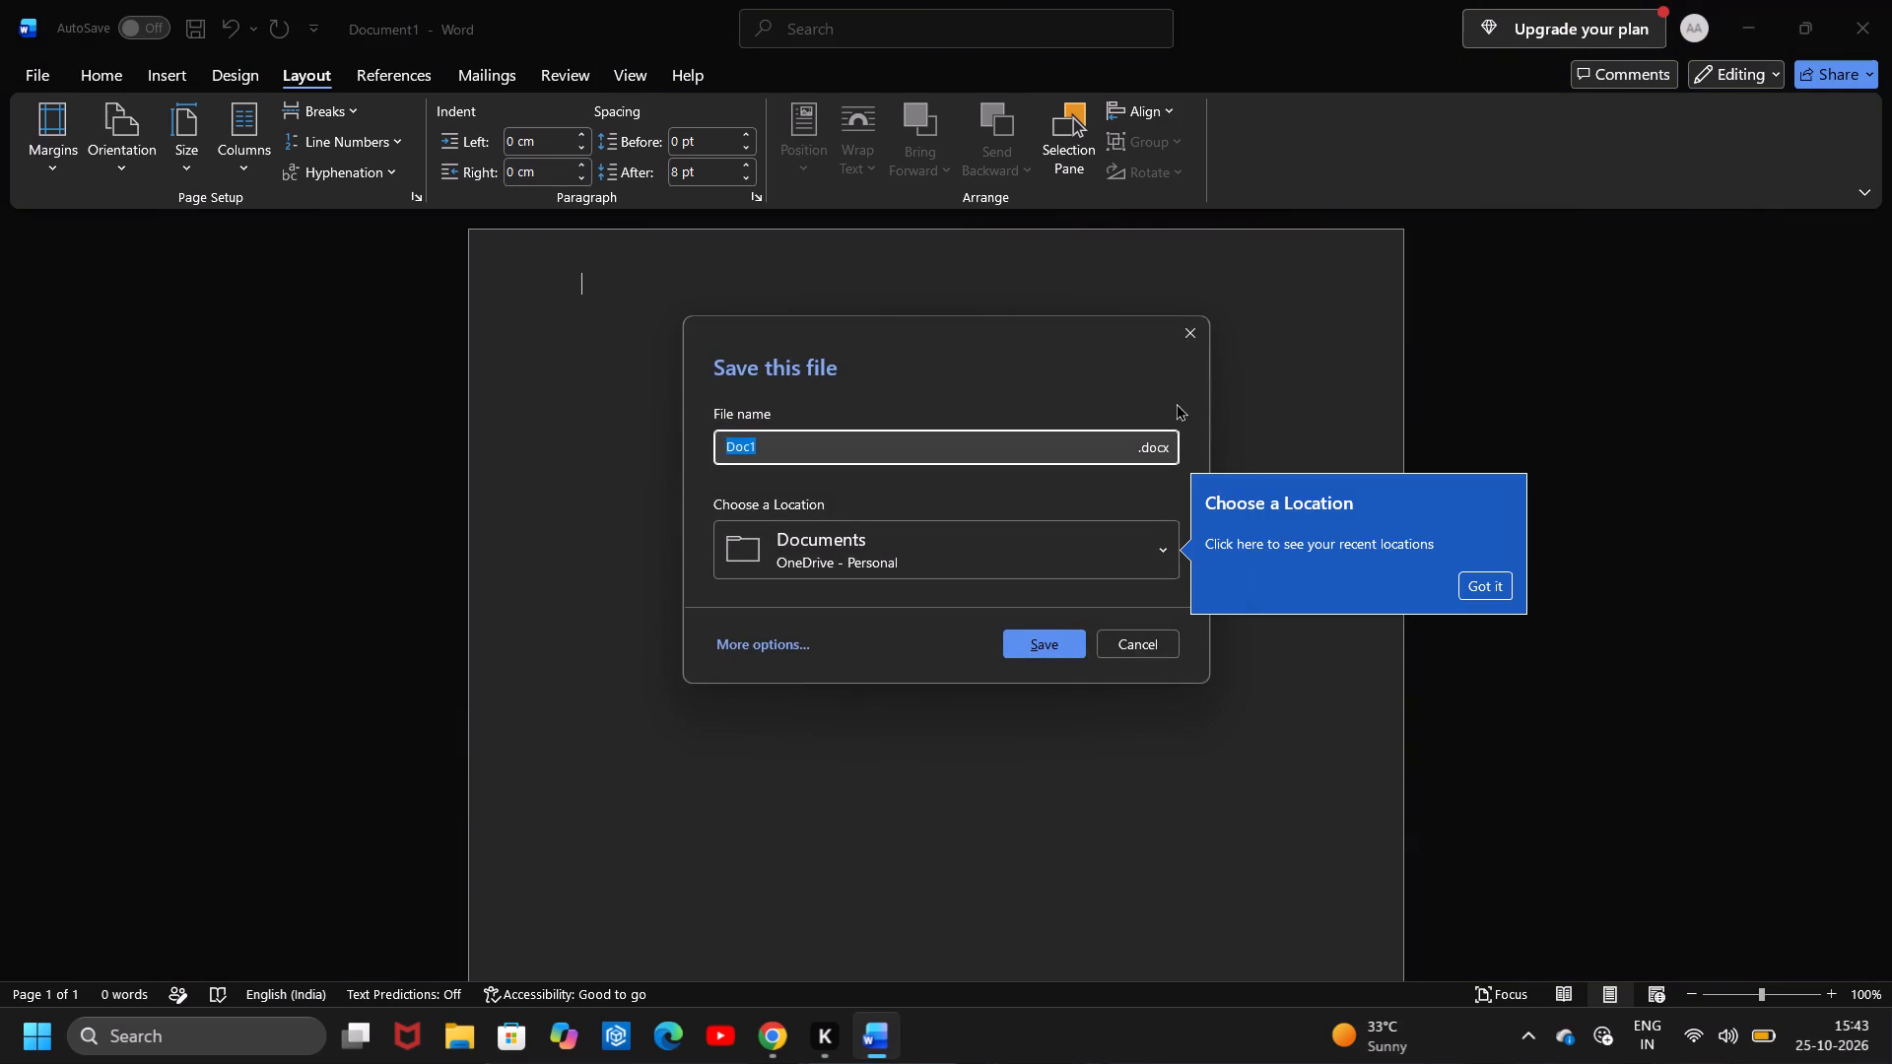
pyautogui.click(1190, 325)
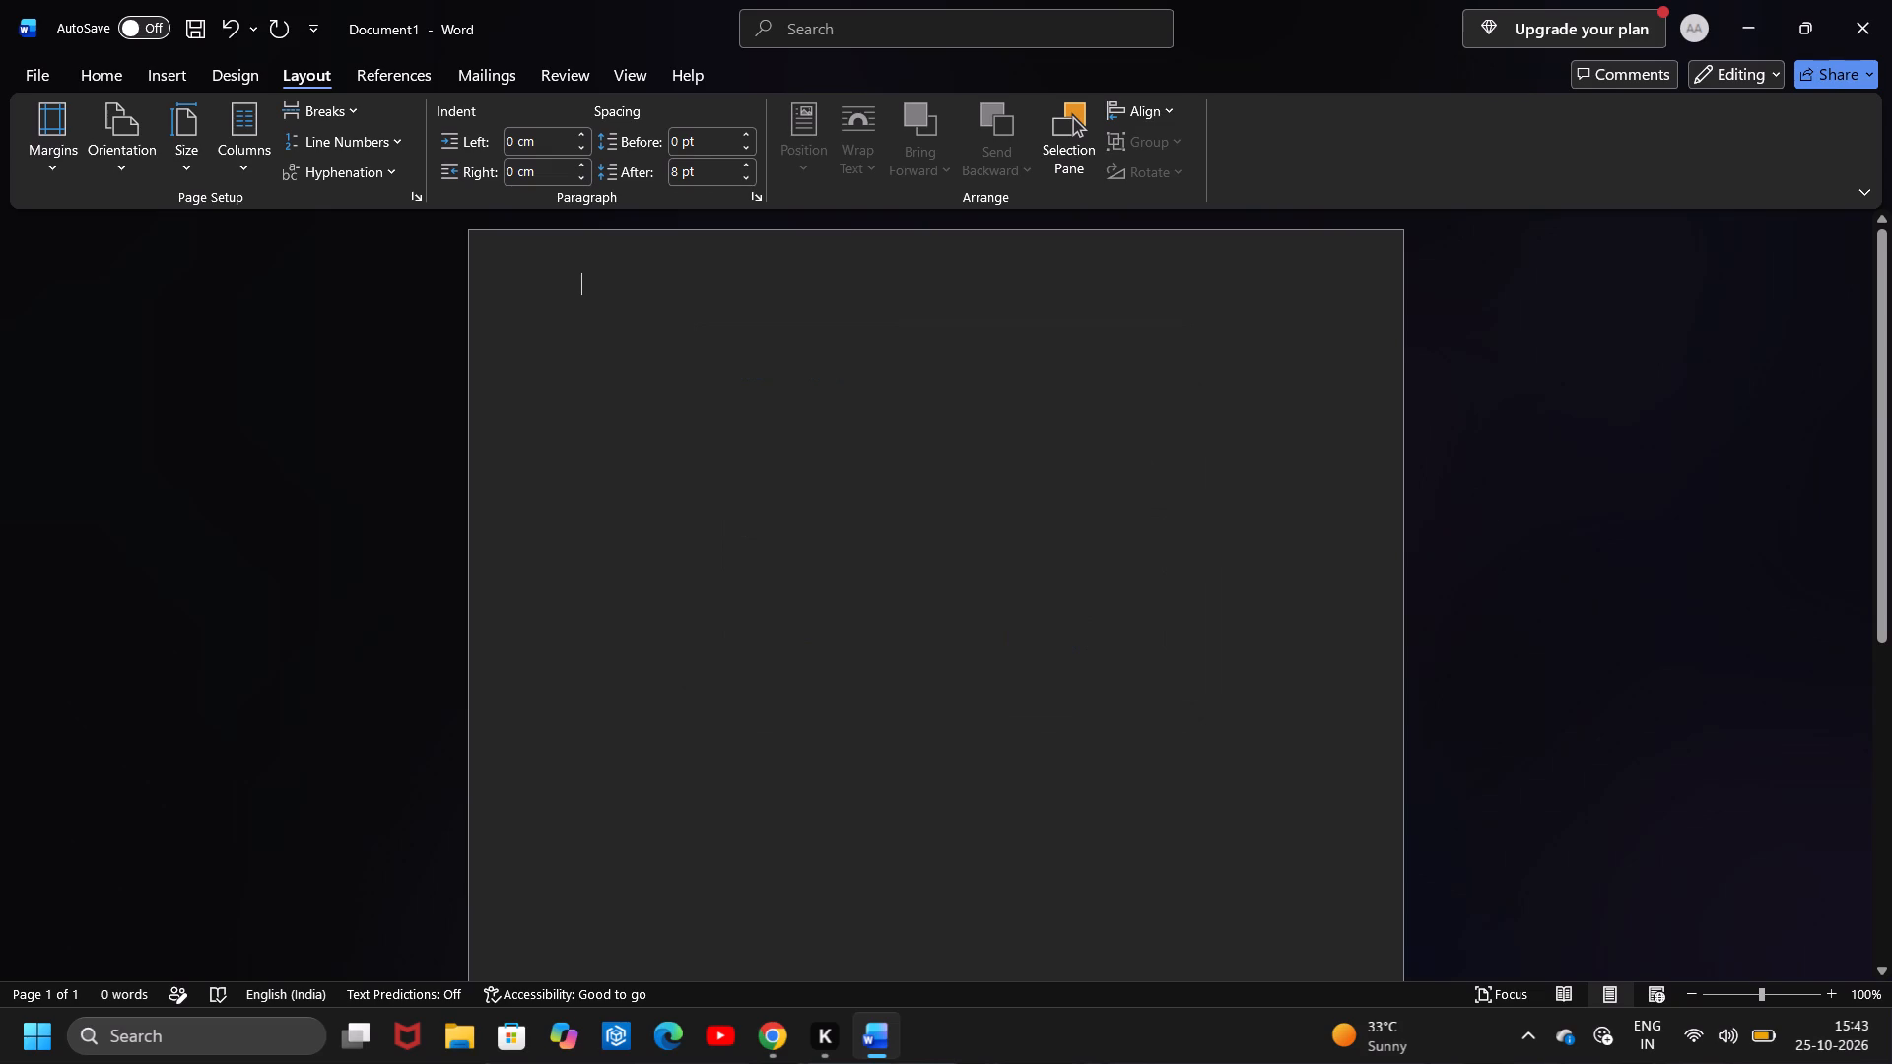
pyautogui.scroll(-1, 1190, 325)
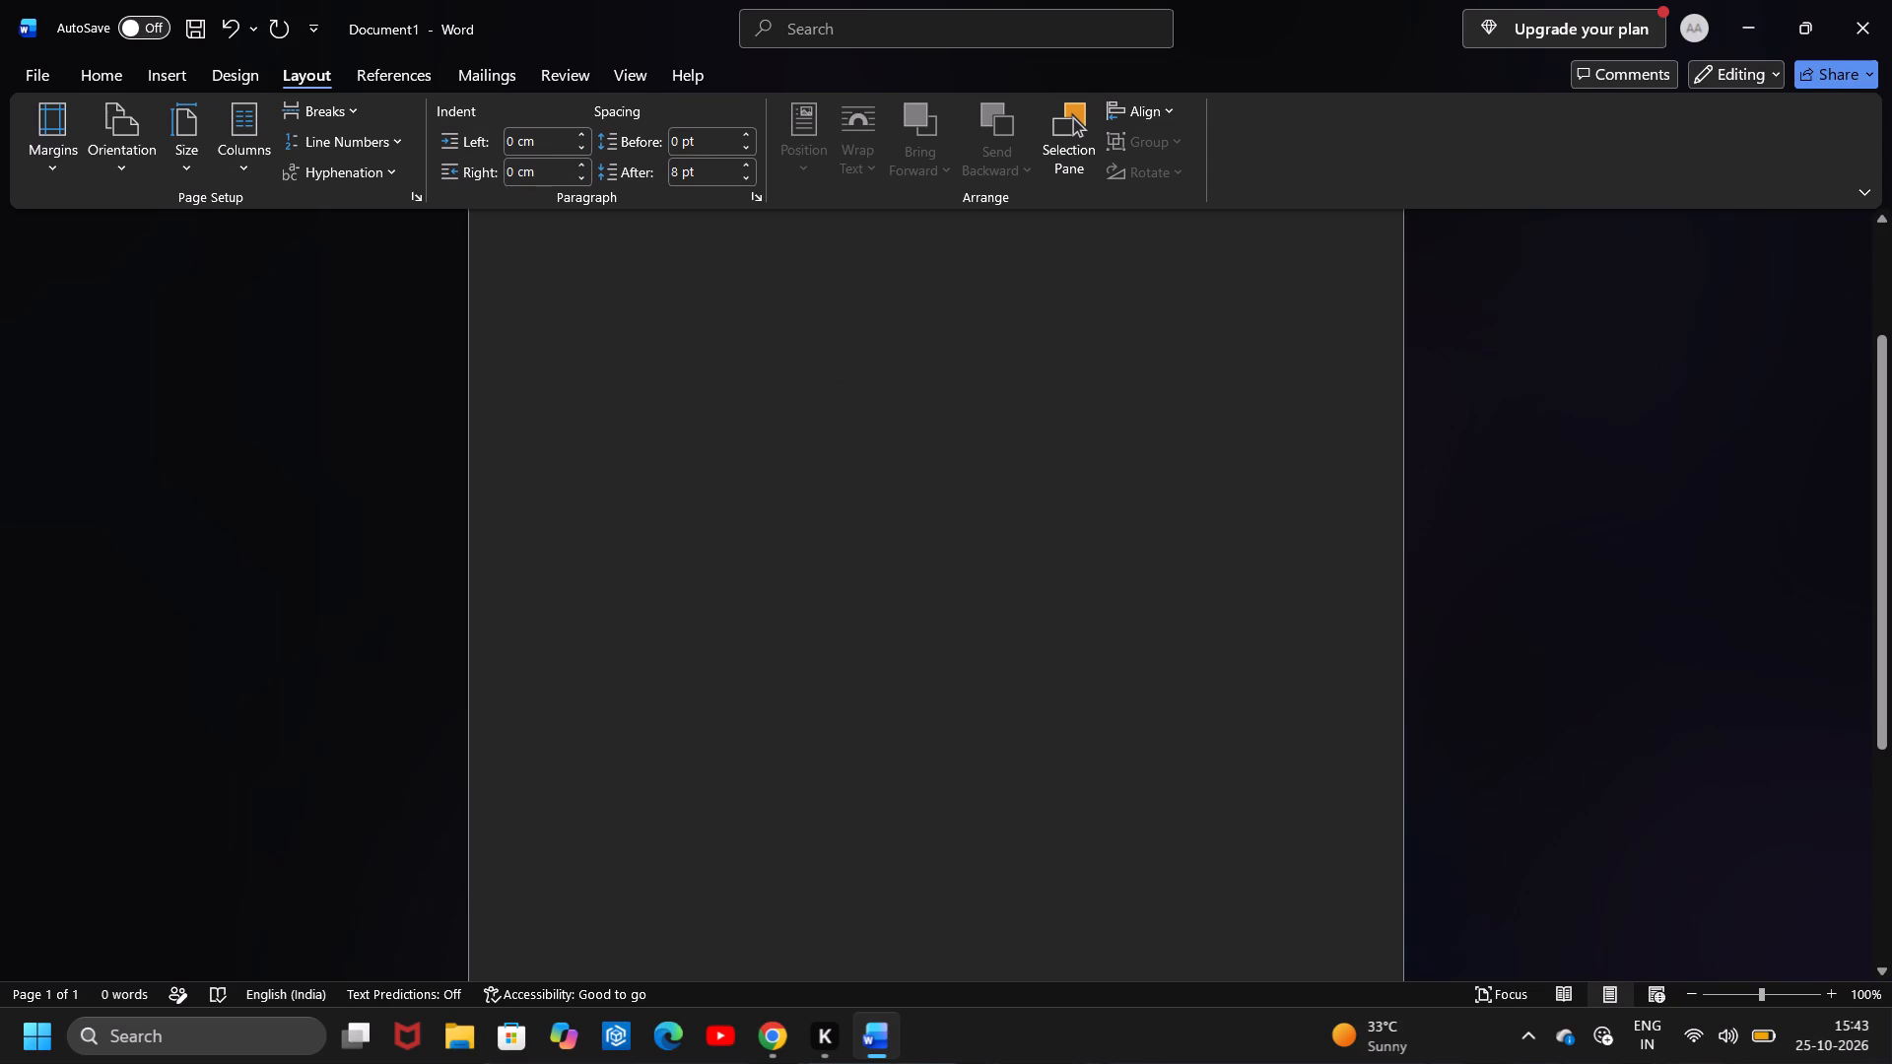
pyautogui.hotkey('ctrl', 's')
pyautogui.press('BackSpace')
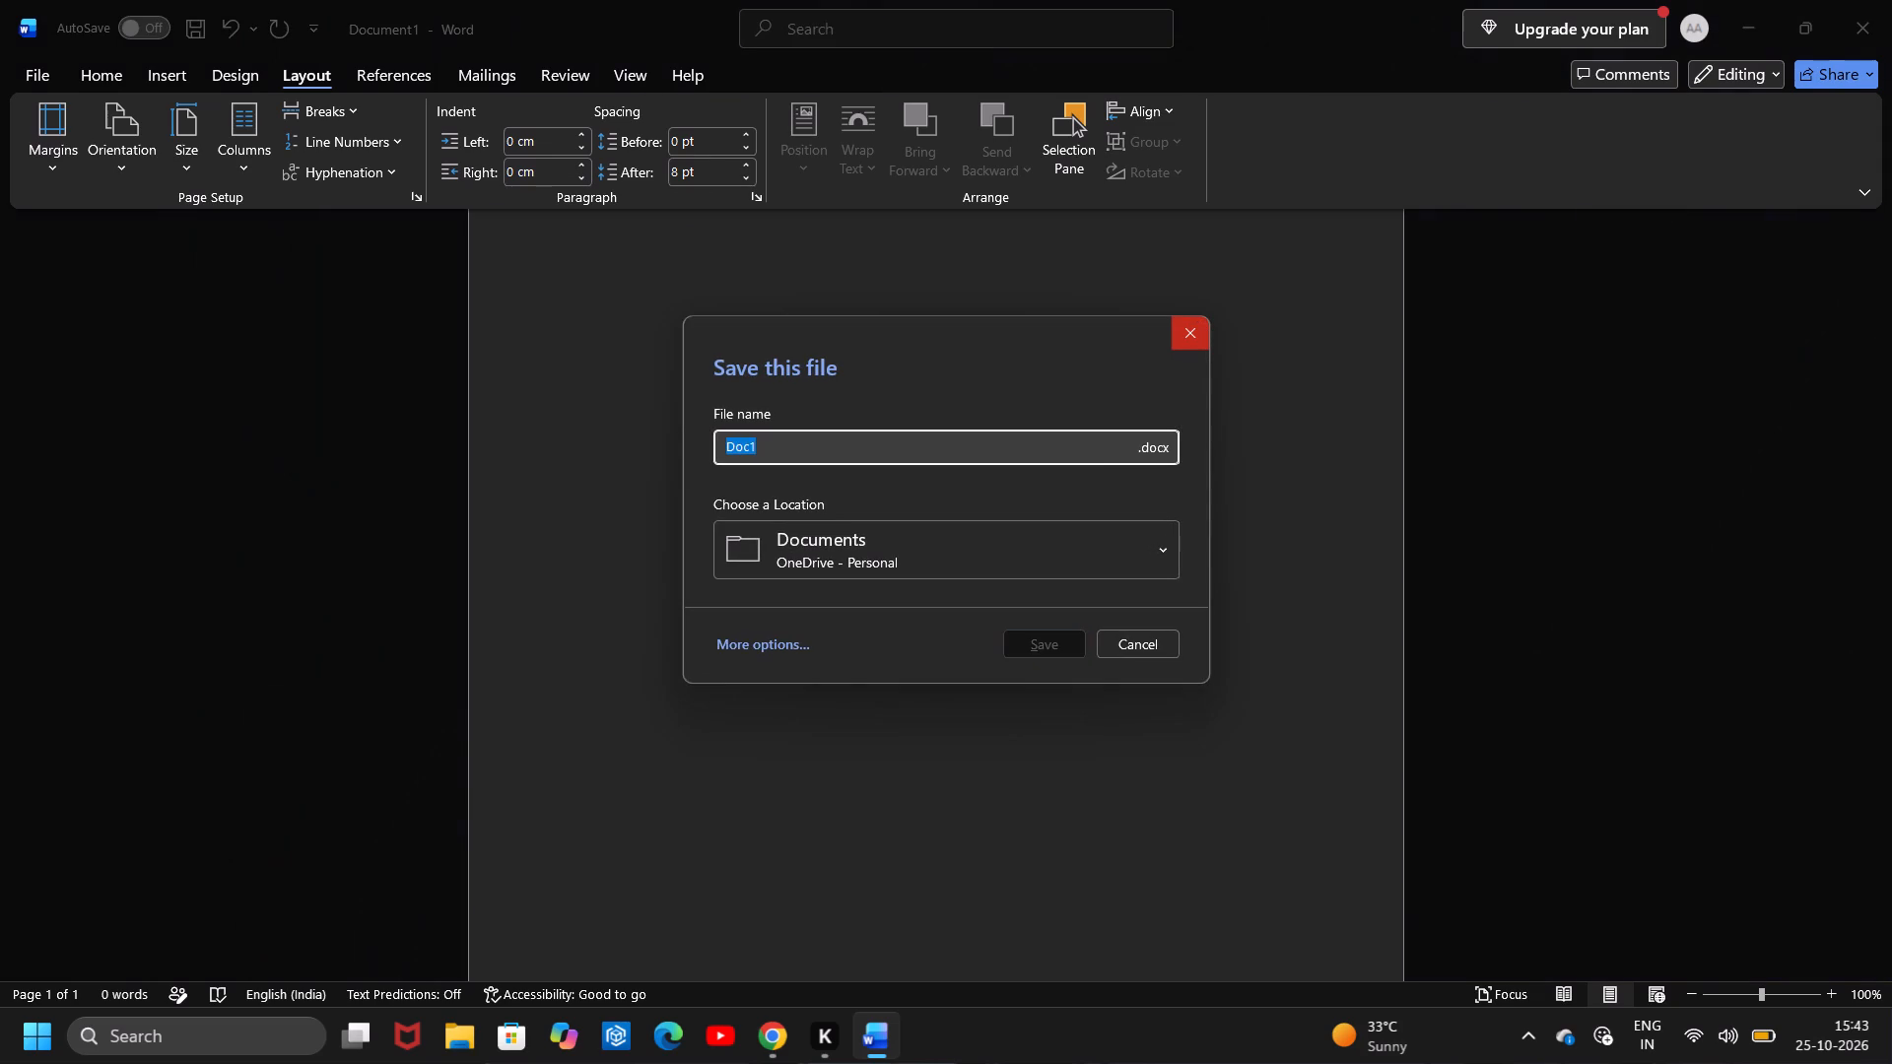
pyautogui.moveTo(1190, 325); pyautogui.dragTo(1205, 354)
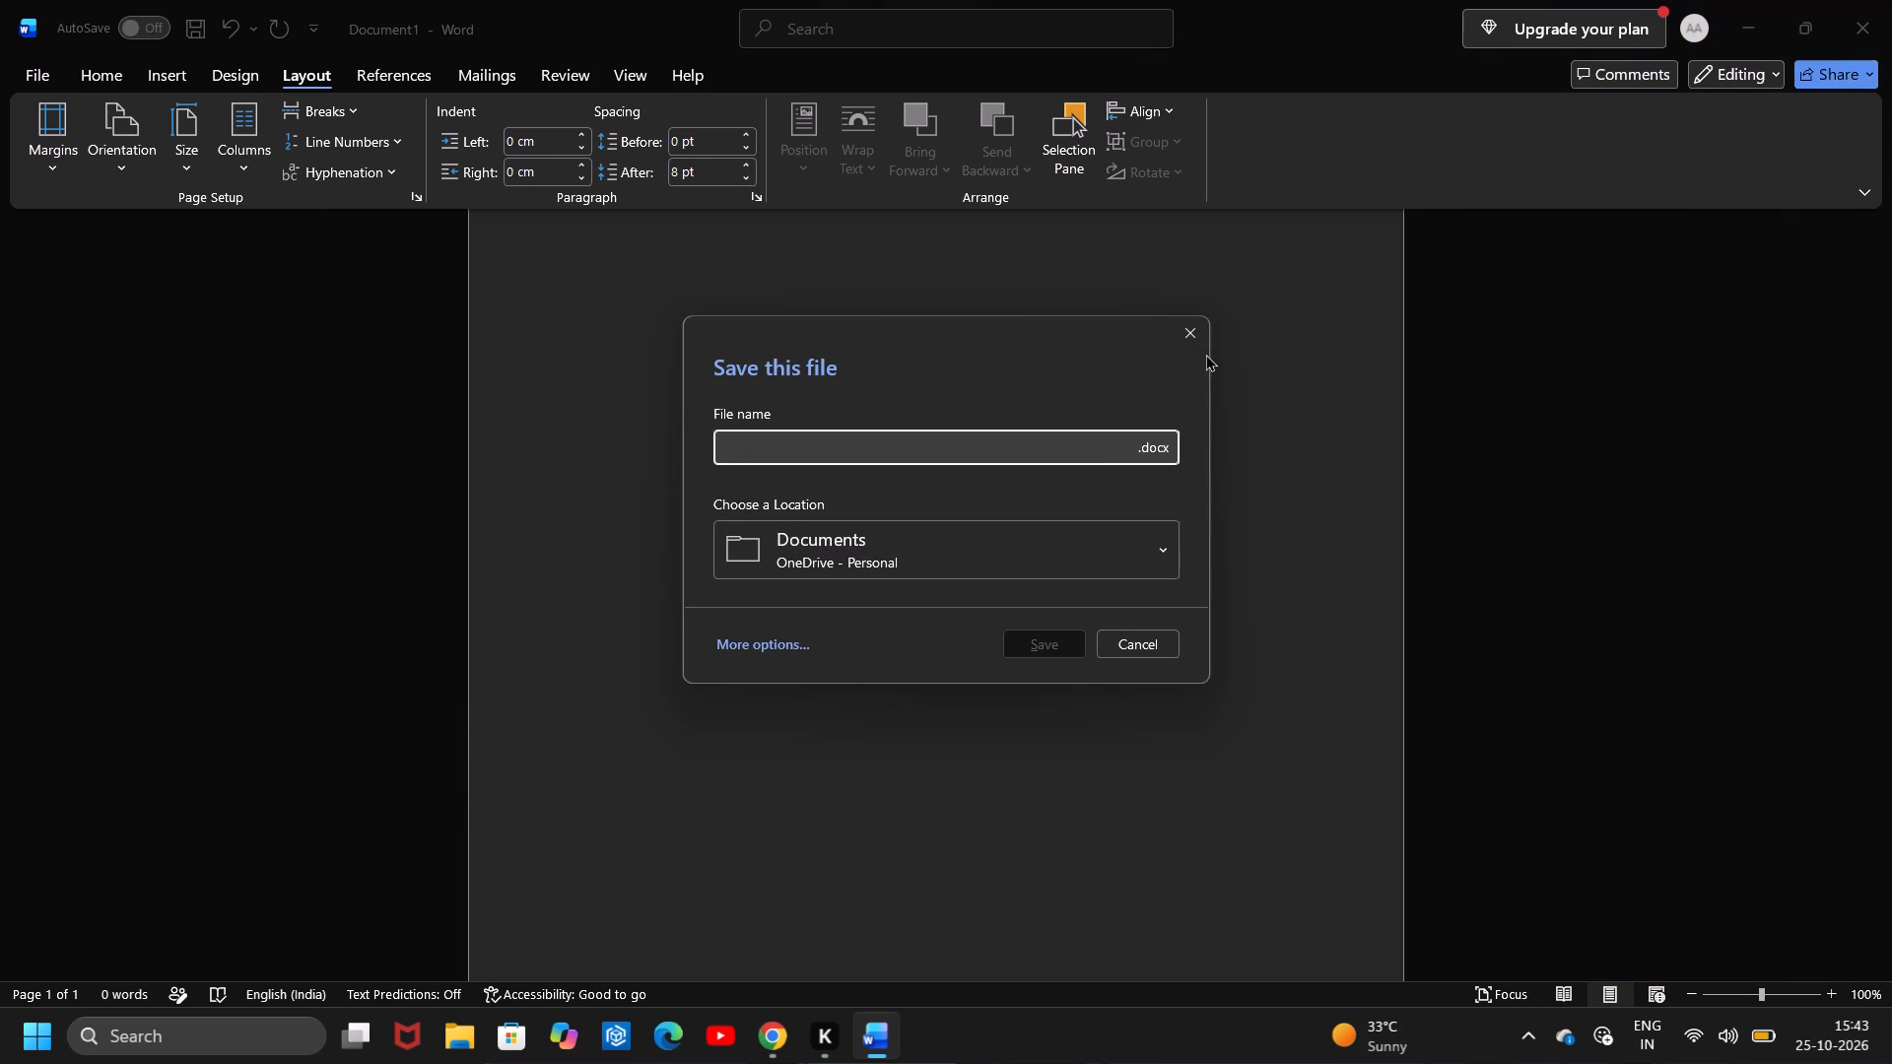
pyautogui.write('My')
pyautogui.press('space')
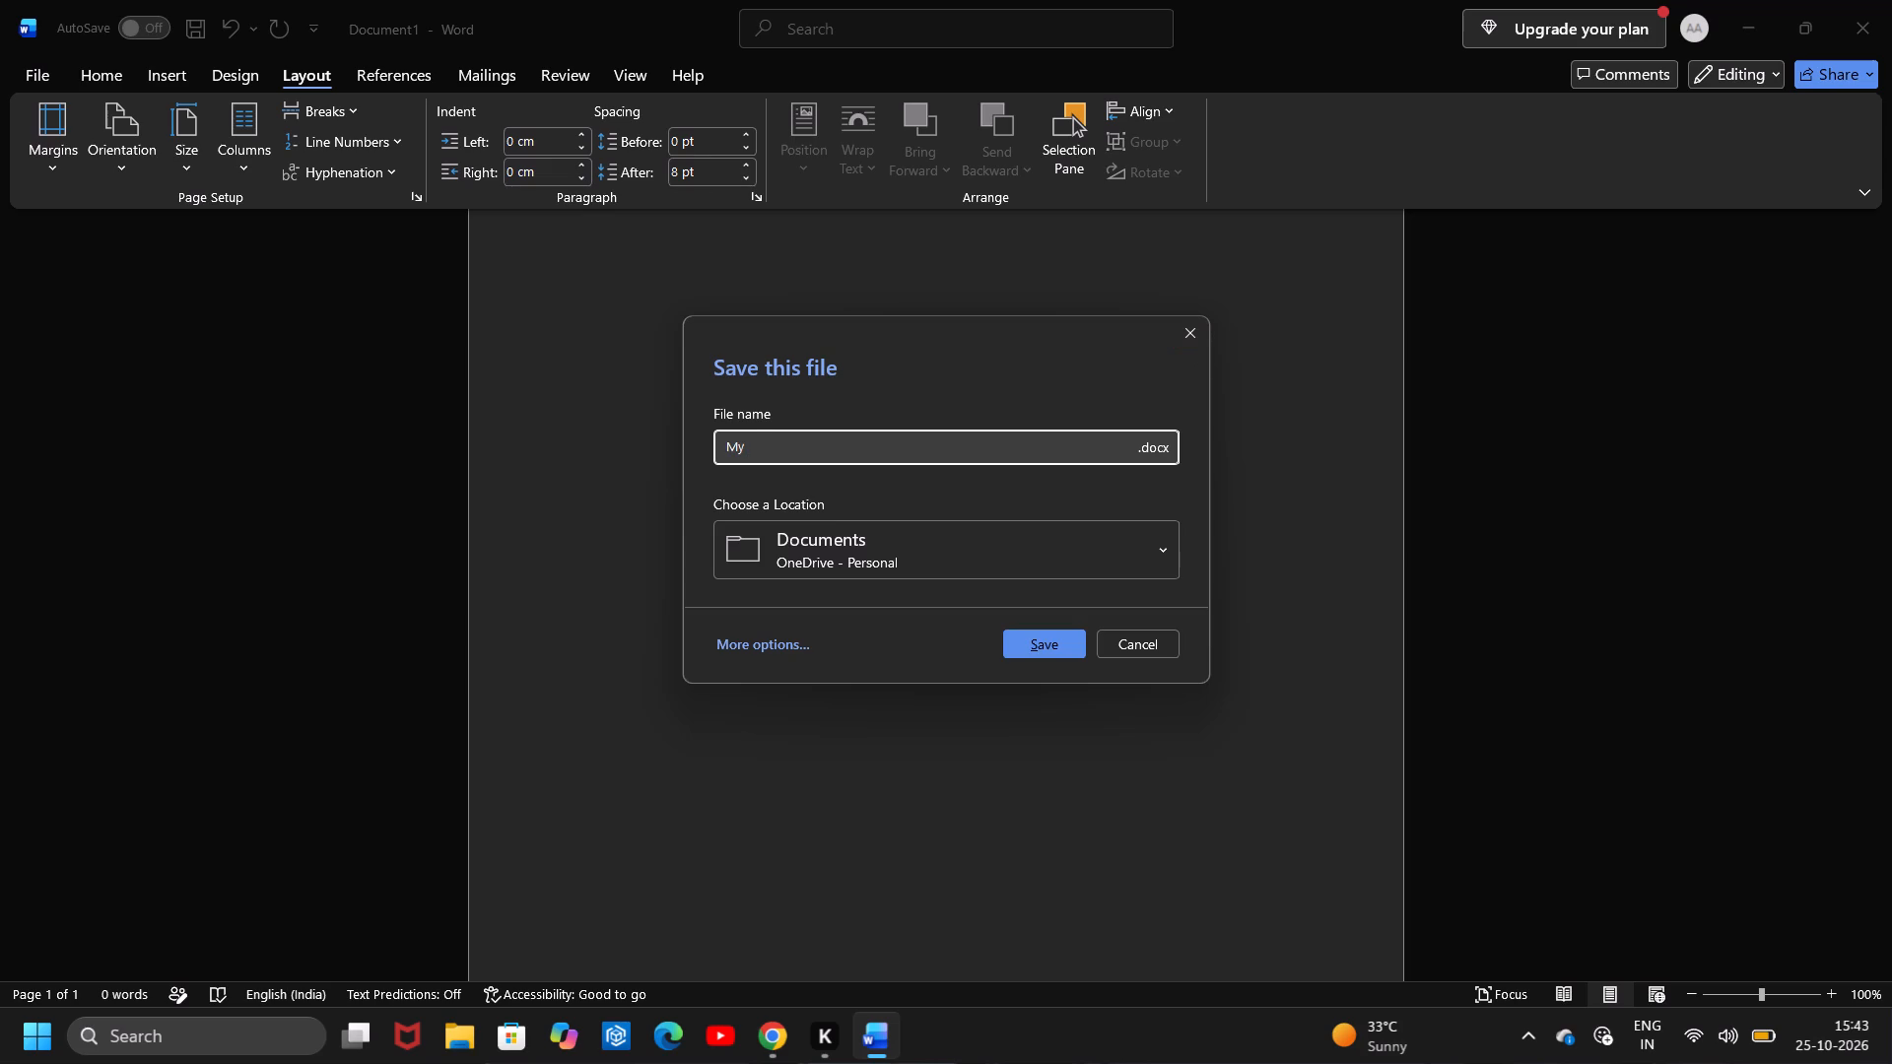
pyautogui.write('daily')
pyautogui.press('space')
pyautogui.write('pk')
pyautogui.press('BackSpace')
pyautogui.write('lam')
pyautogui.press('BackSpace')
pyautogui.write('nner')
pyautogui.press('space')
pyautogui.press('Return')
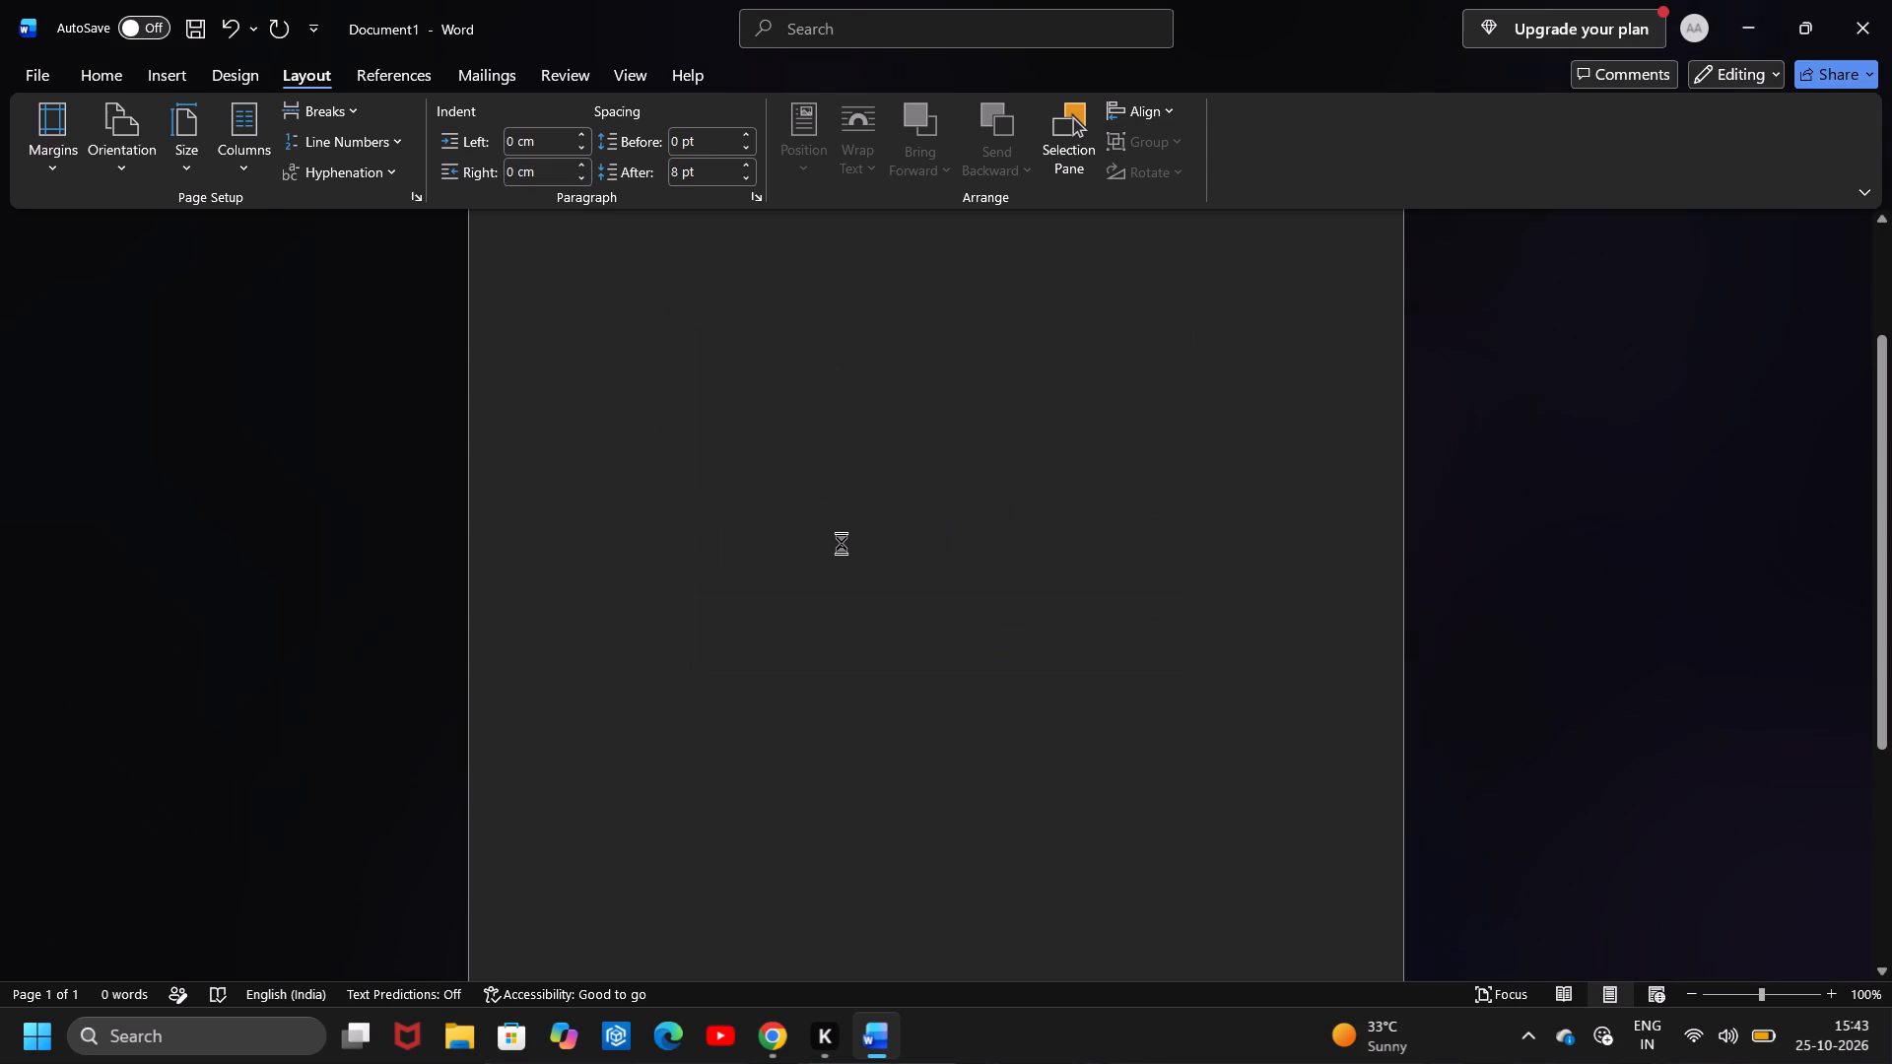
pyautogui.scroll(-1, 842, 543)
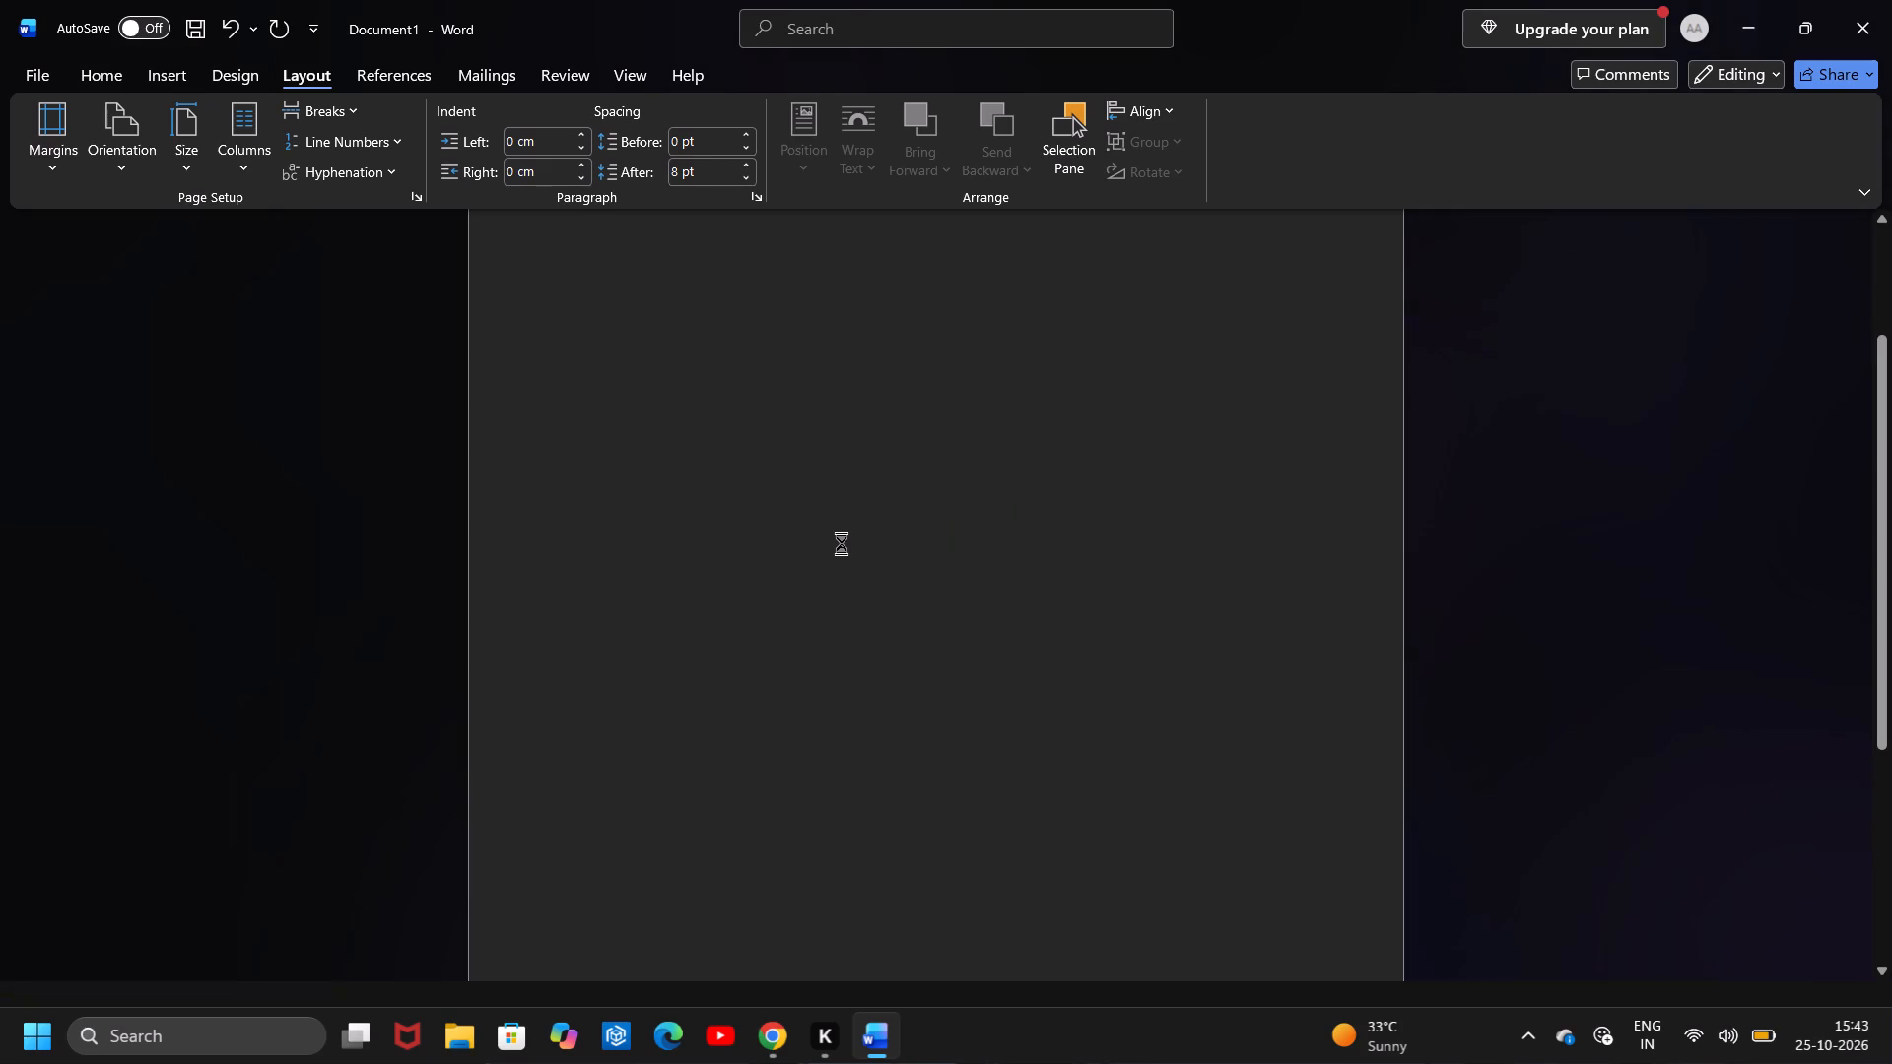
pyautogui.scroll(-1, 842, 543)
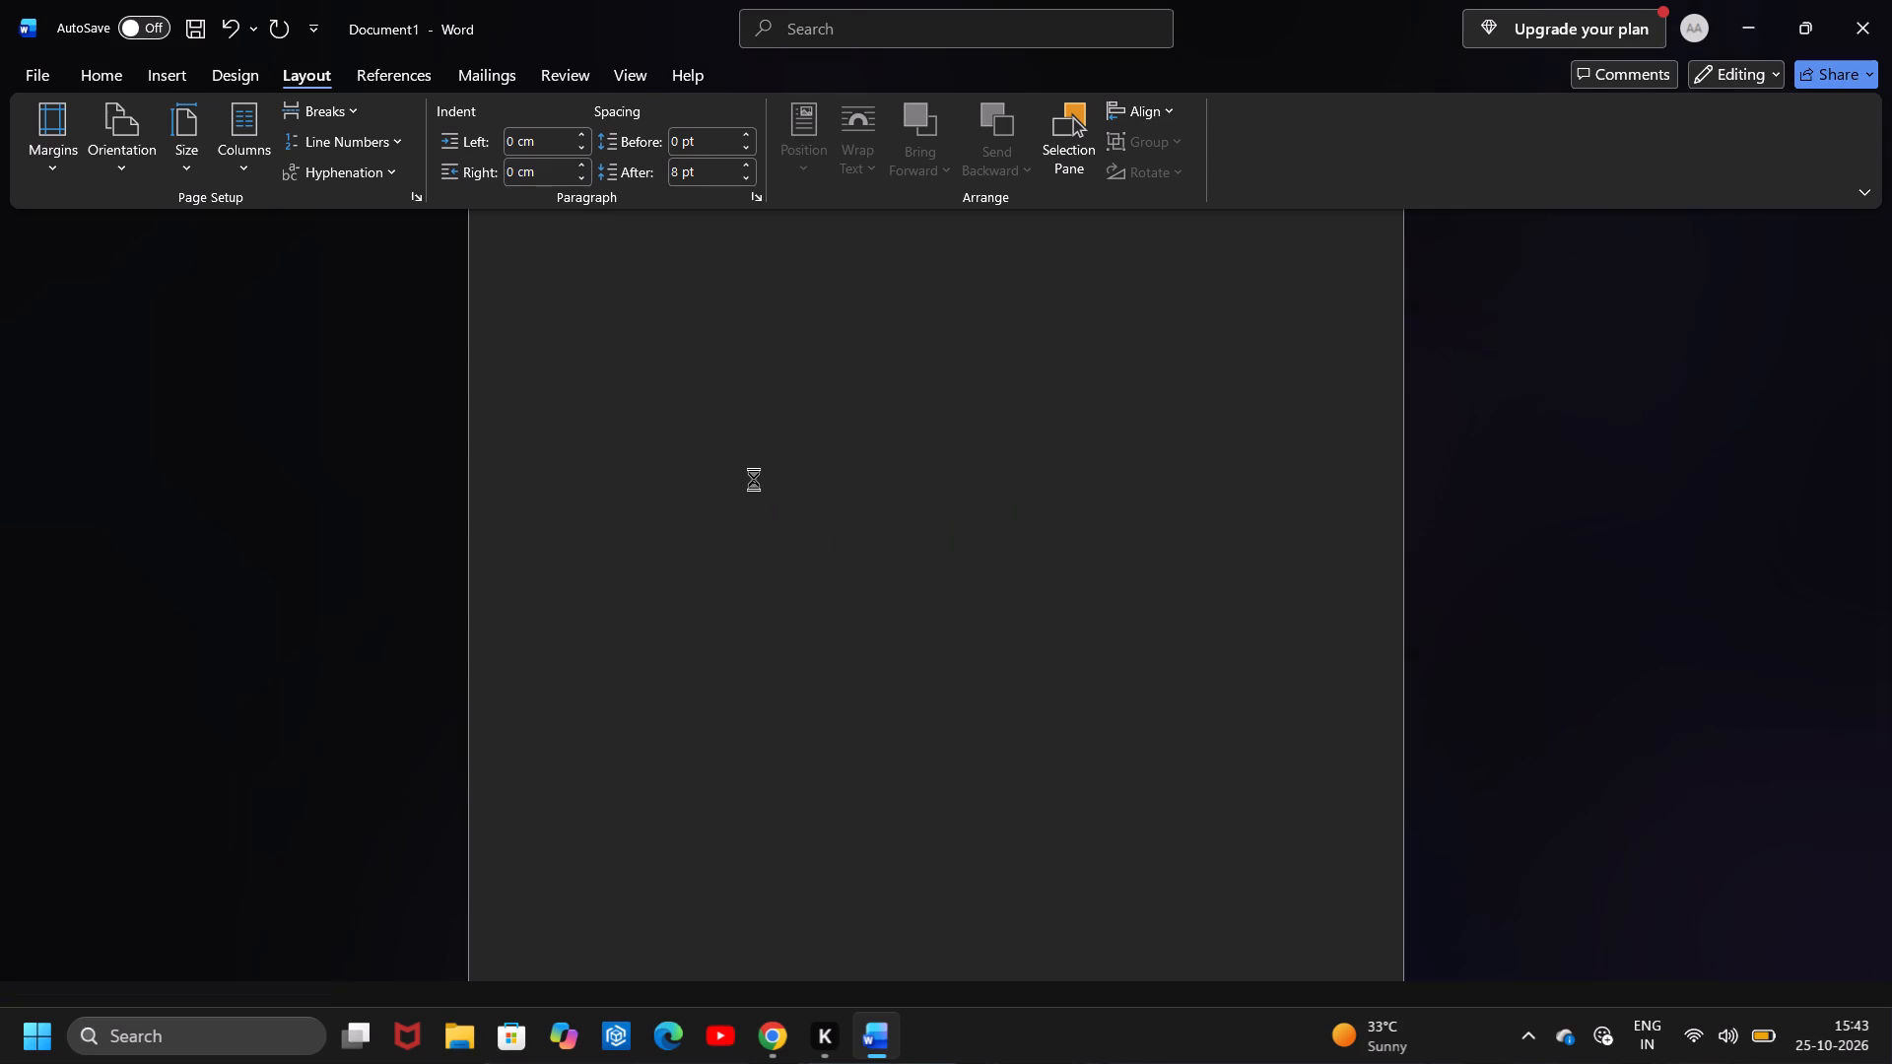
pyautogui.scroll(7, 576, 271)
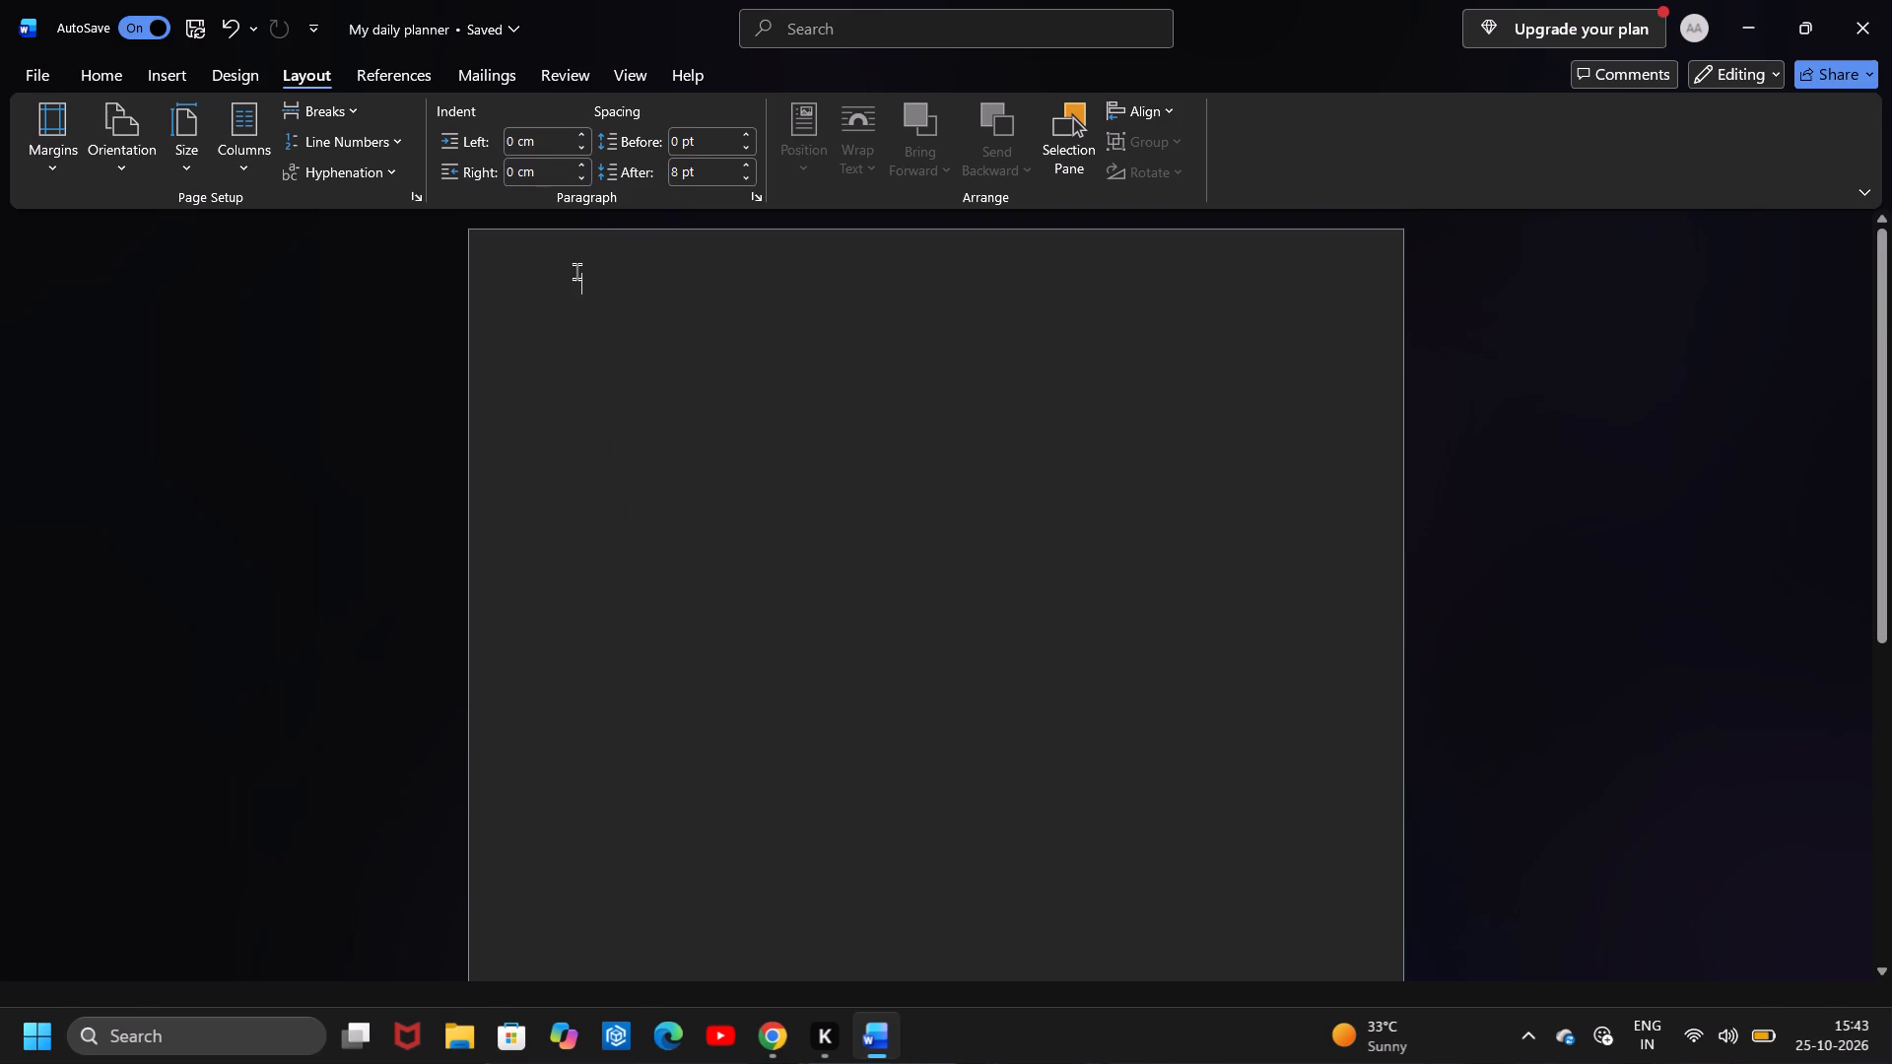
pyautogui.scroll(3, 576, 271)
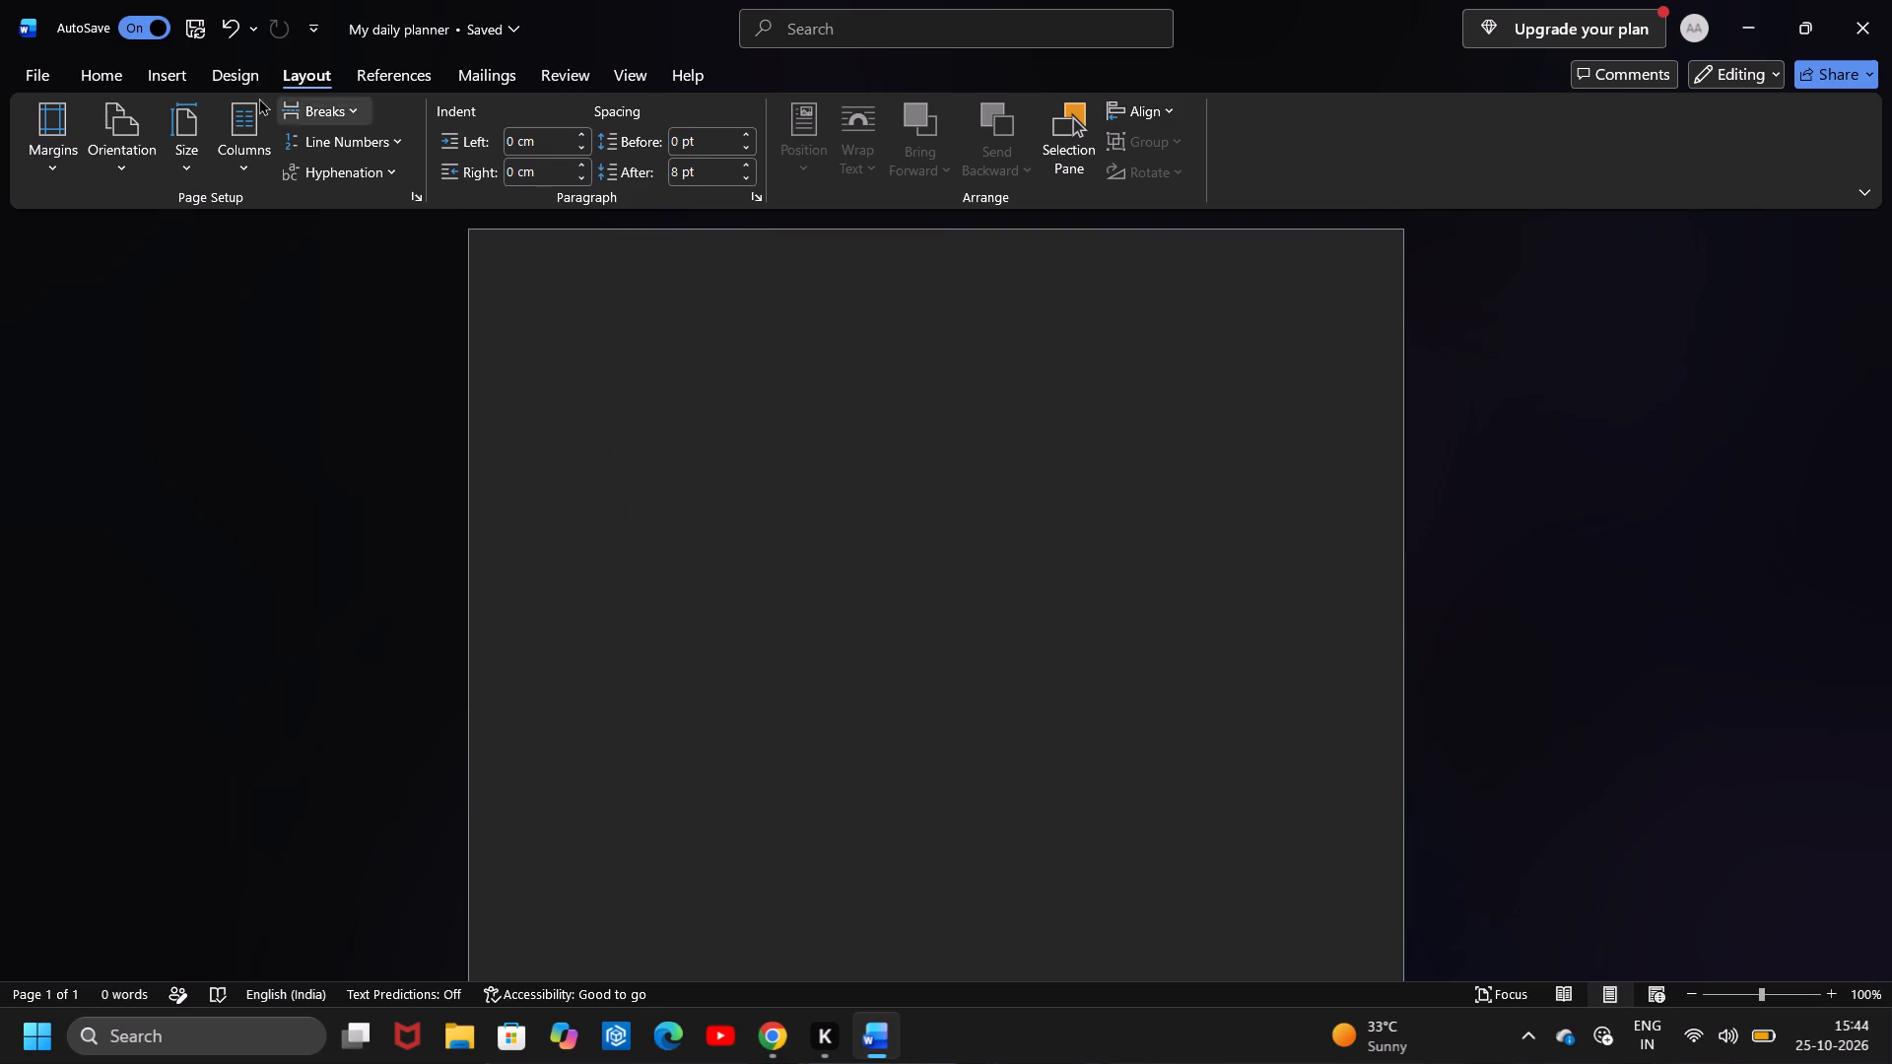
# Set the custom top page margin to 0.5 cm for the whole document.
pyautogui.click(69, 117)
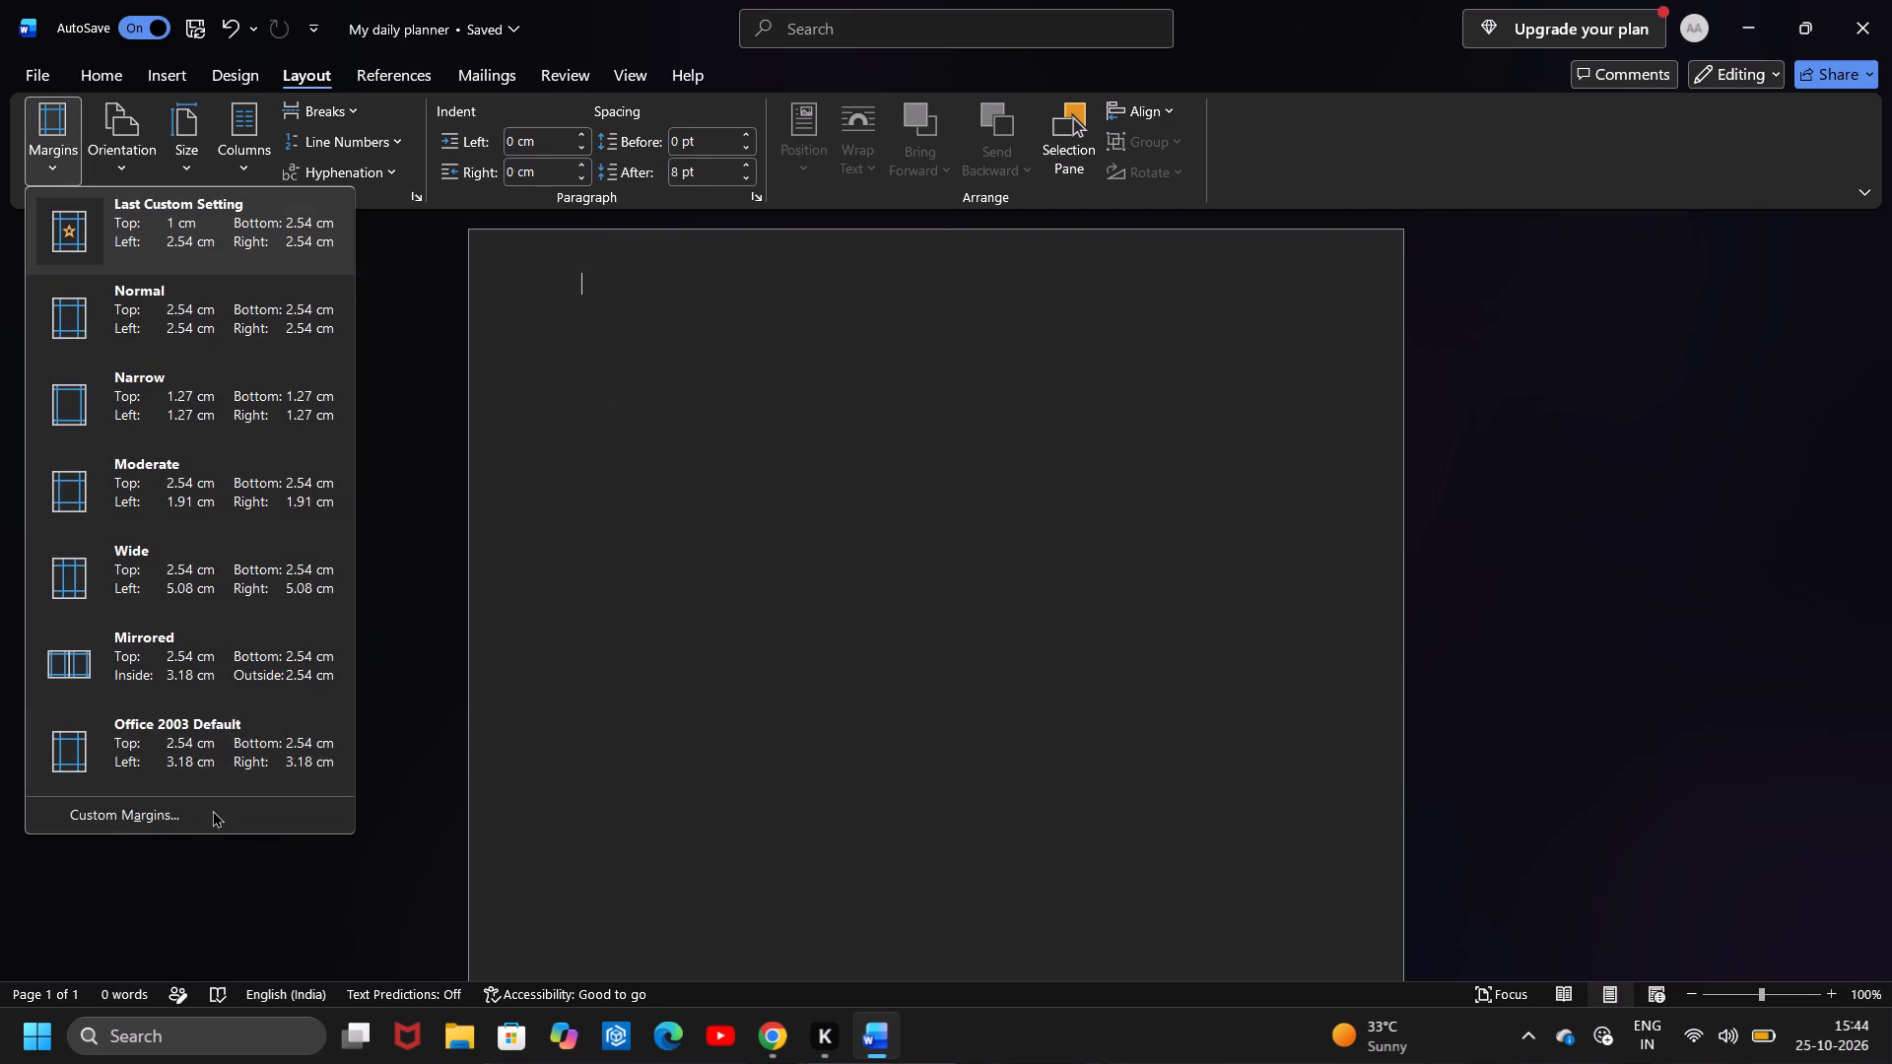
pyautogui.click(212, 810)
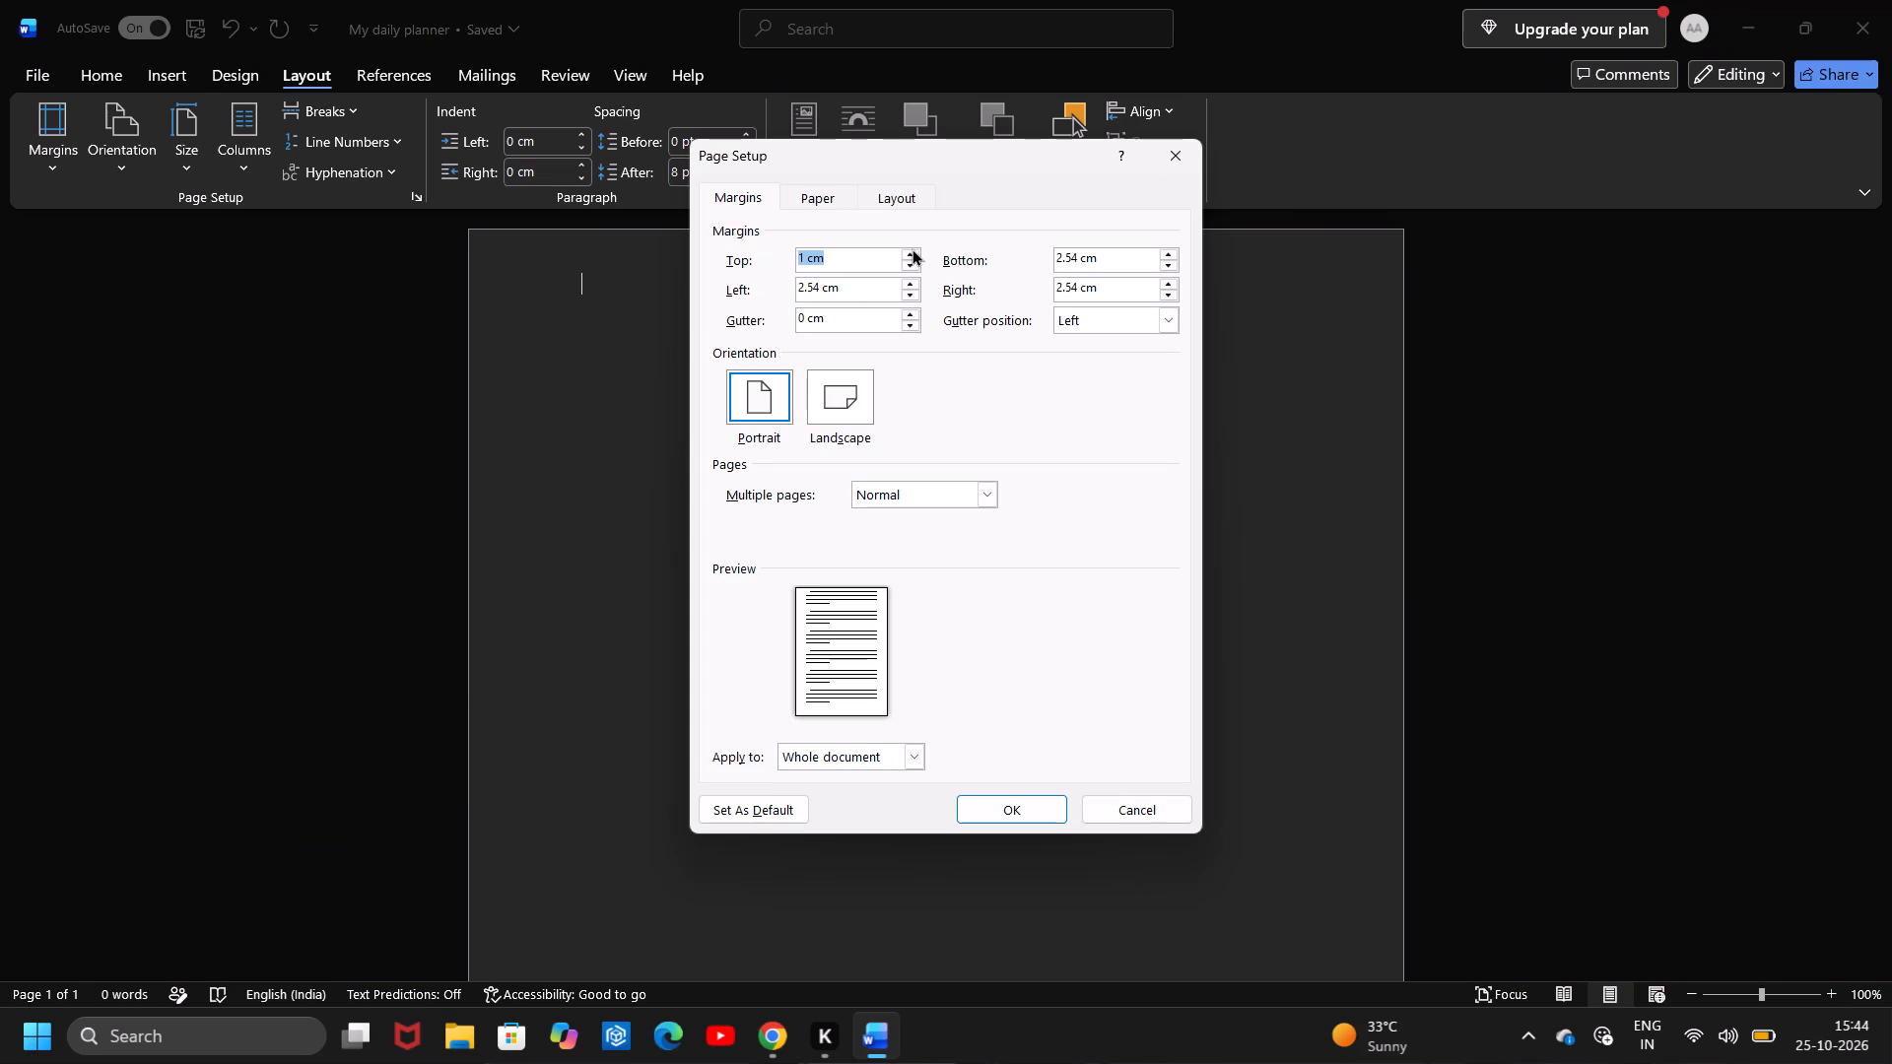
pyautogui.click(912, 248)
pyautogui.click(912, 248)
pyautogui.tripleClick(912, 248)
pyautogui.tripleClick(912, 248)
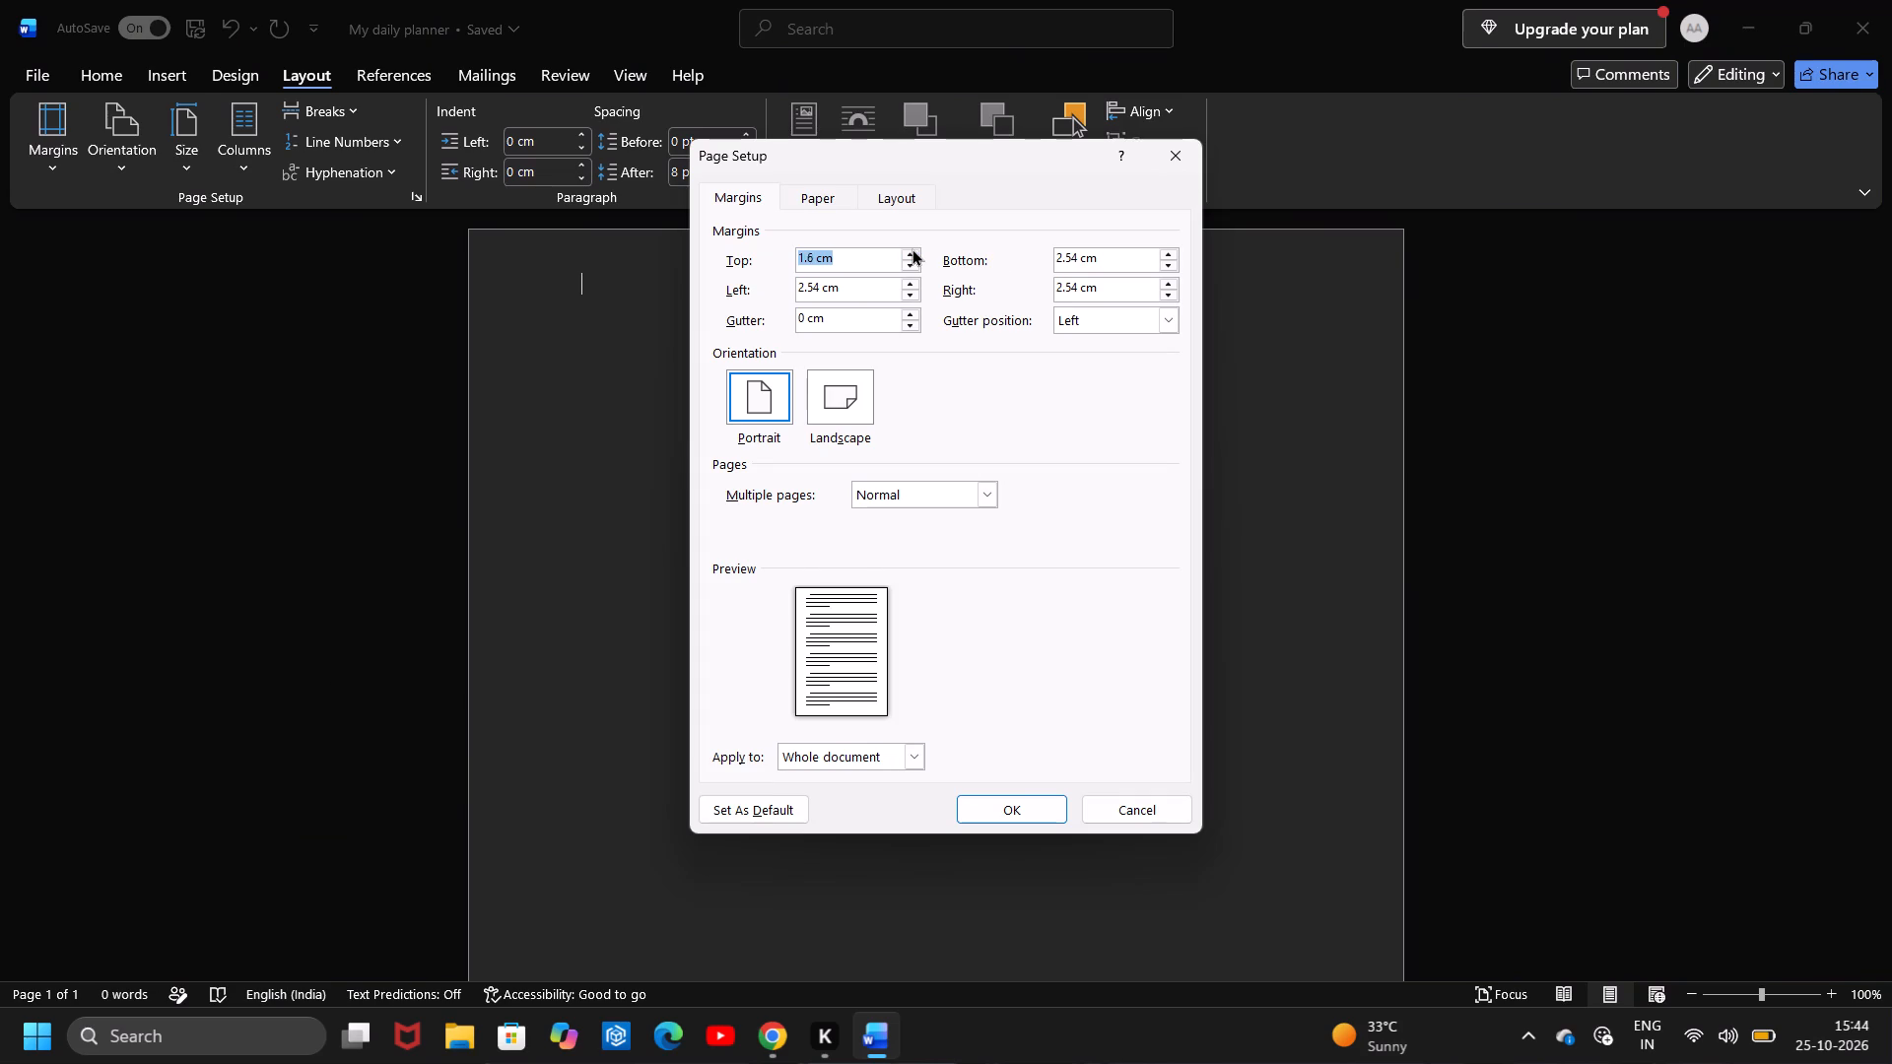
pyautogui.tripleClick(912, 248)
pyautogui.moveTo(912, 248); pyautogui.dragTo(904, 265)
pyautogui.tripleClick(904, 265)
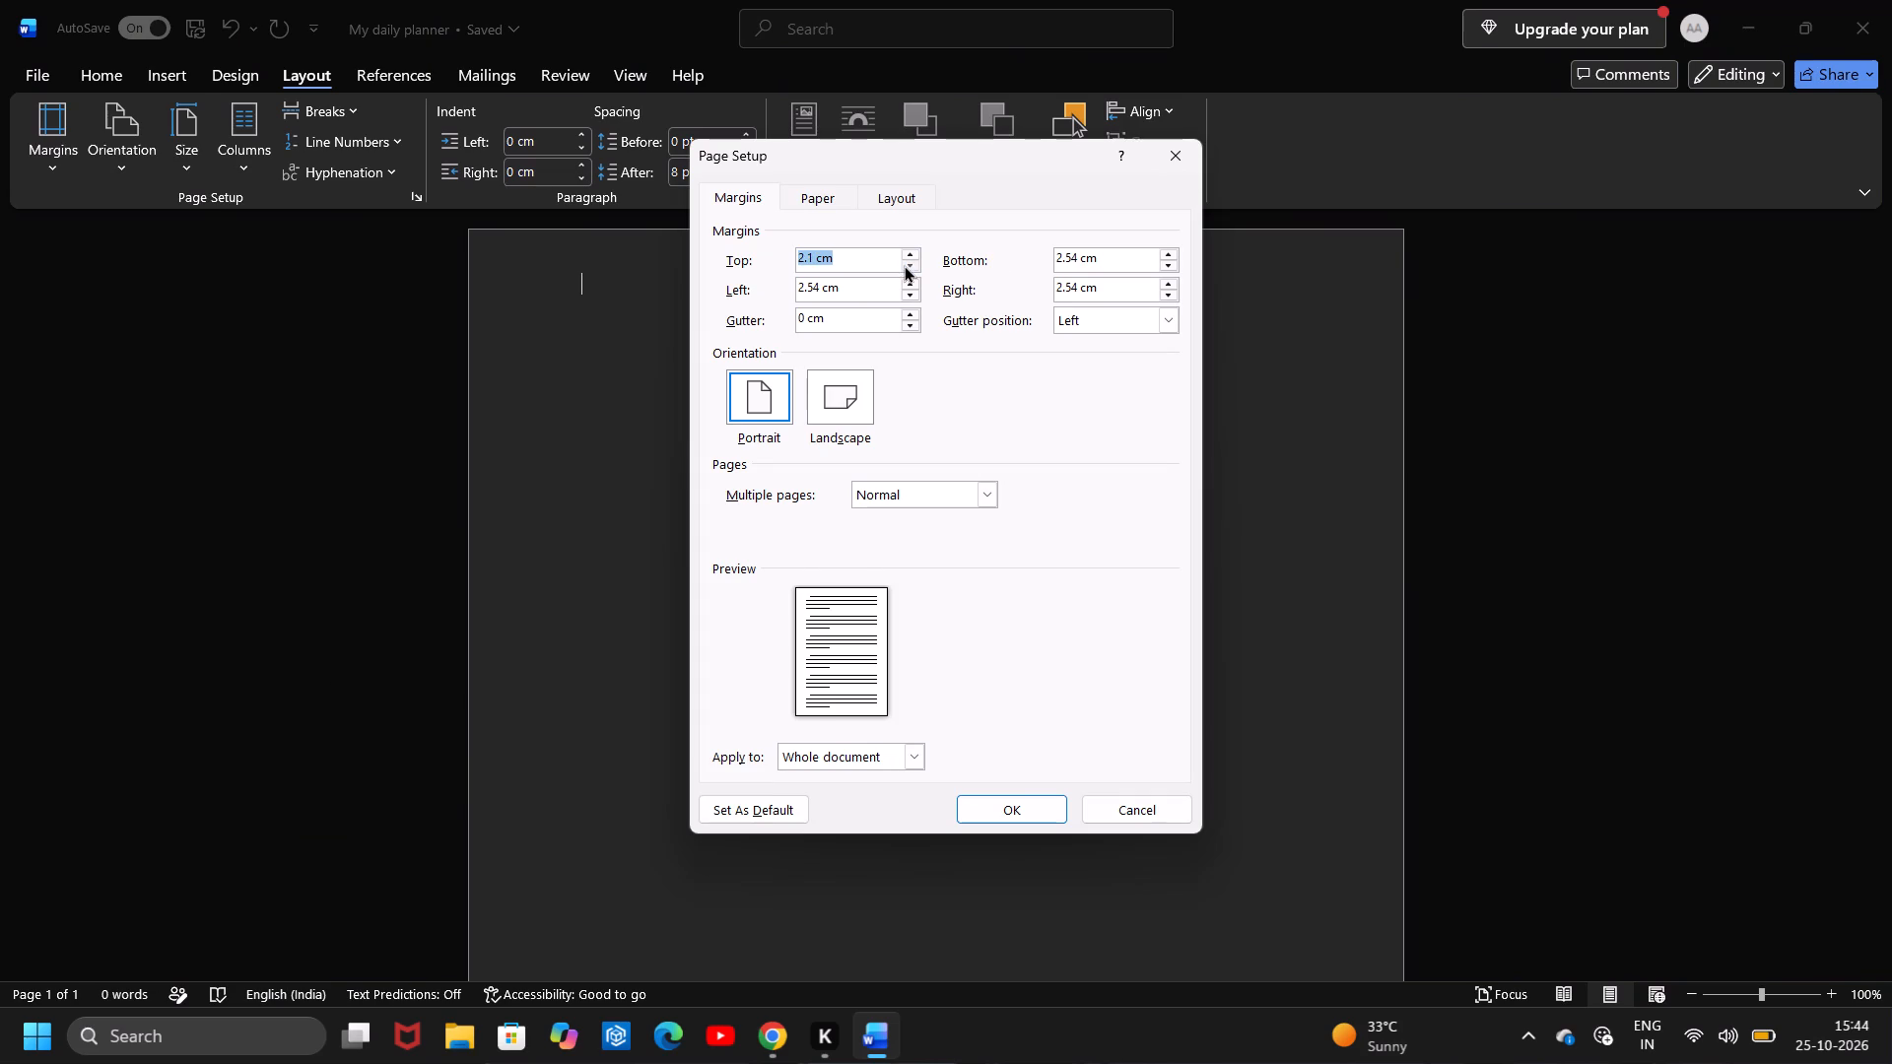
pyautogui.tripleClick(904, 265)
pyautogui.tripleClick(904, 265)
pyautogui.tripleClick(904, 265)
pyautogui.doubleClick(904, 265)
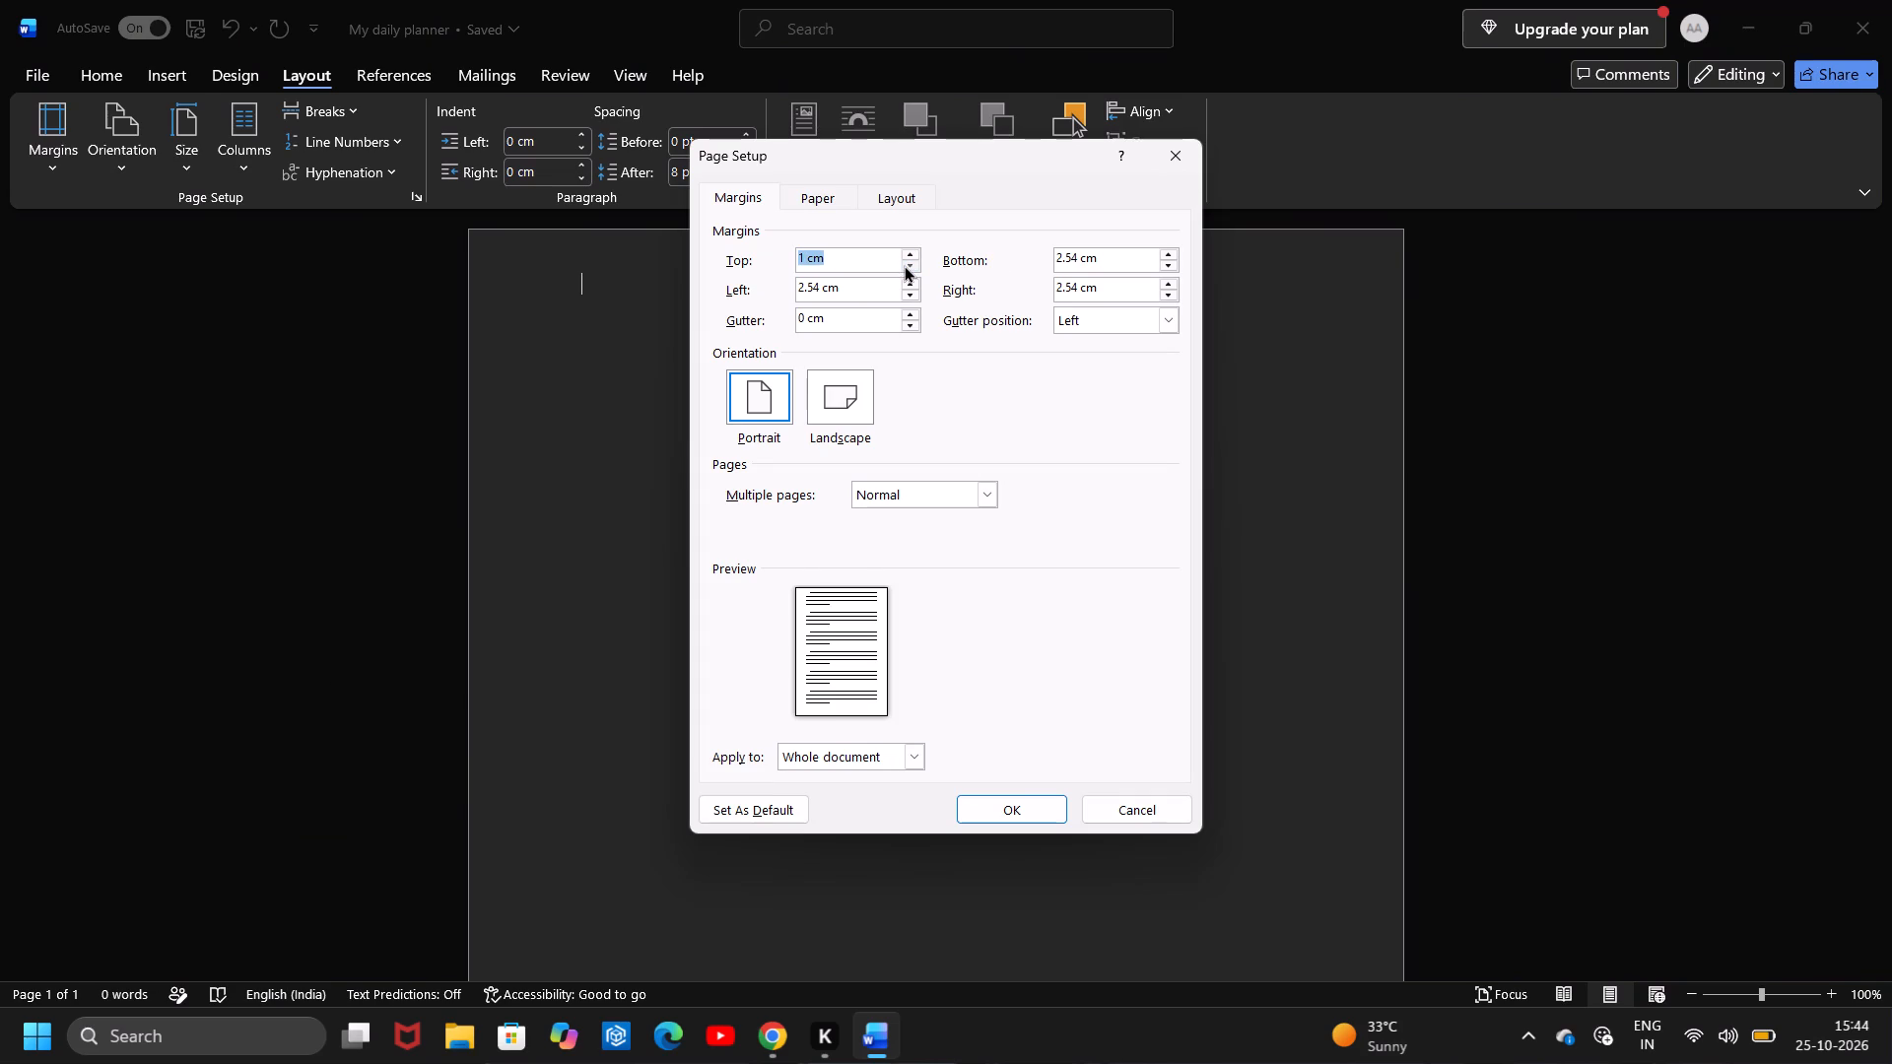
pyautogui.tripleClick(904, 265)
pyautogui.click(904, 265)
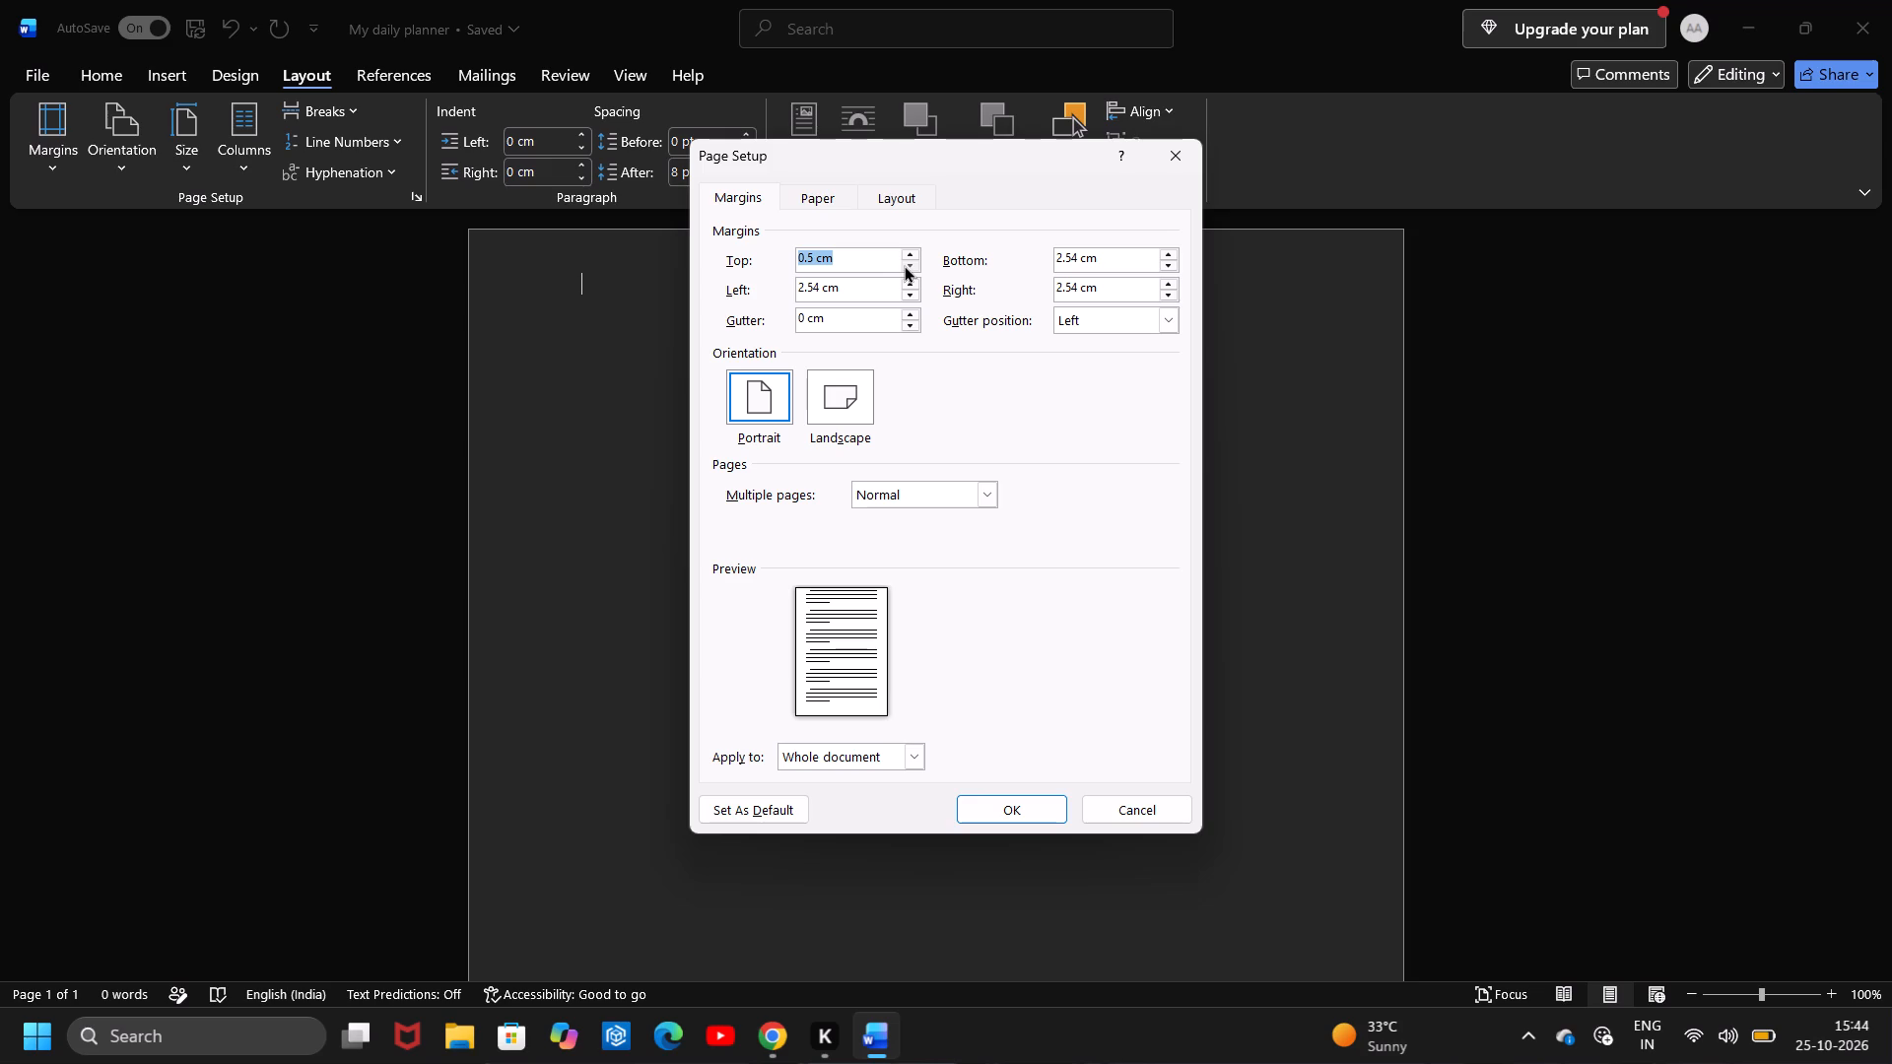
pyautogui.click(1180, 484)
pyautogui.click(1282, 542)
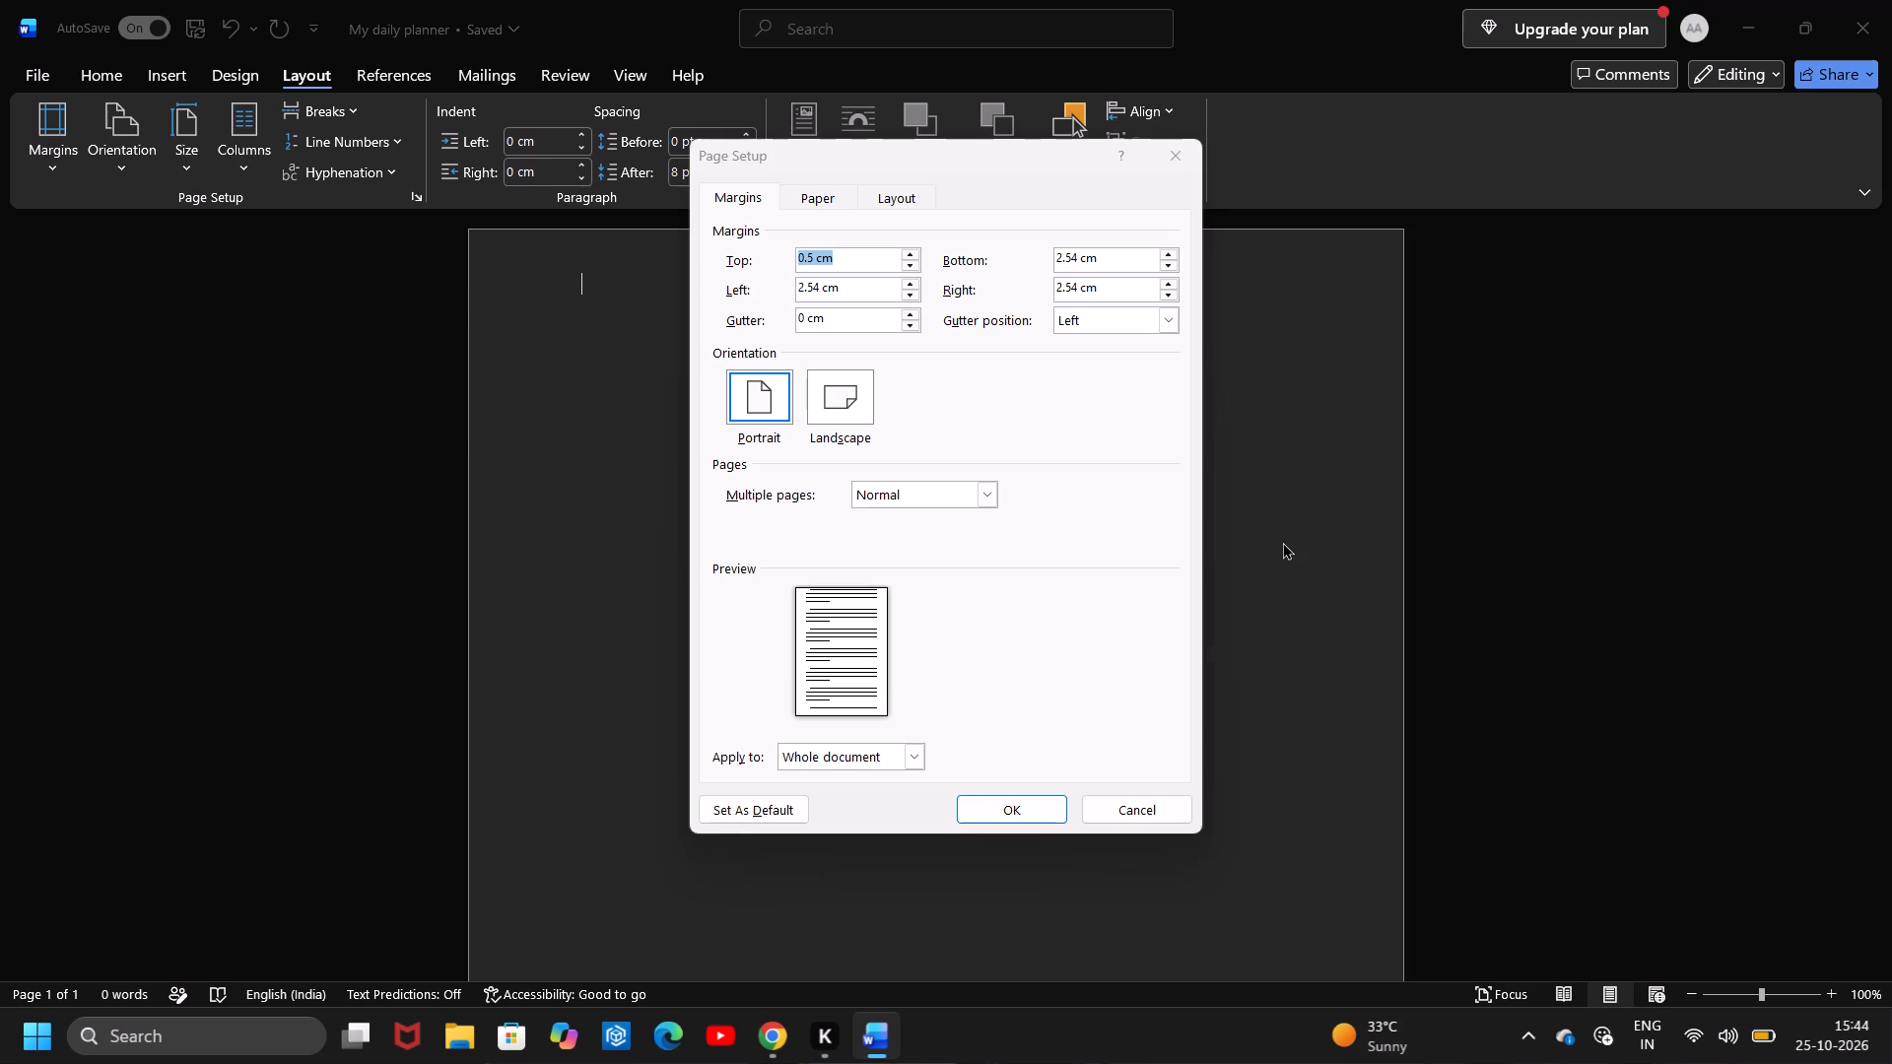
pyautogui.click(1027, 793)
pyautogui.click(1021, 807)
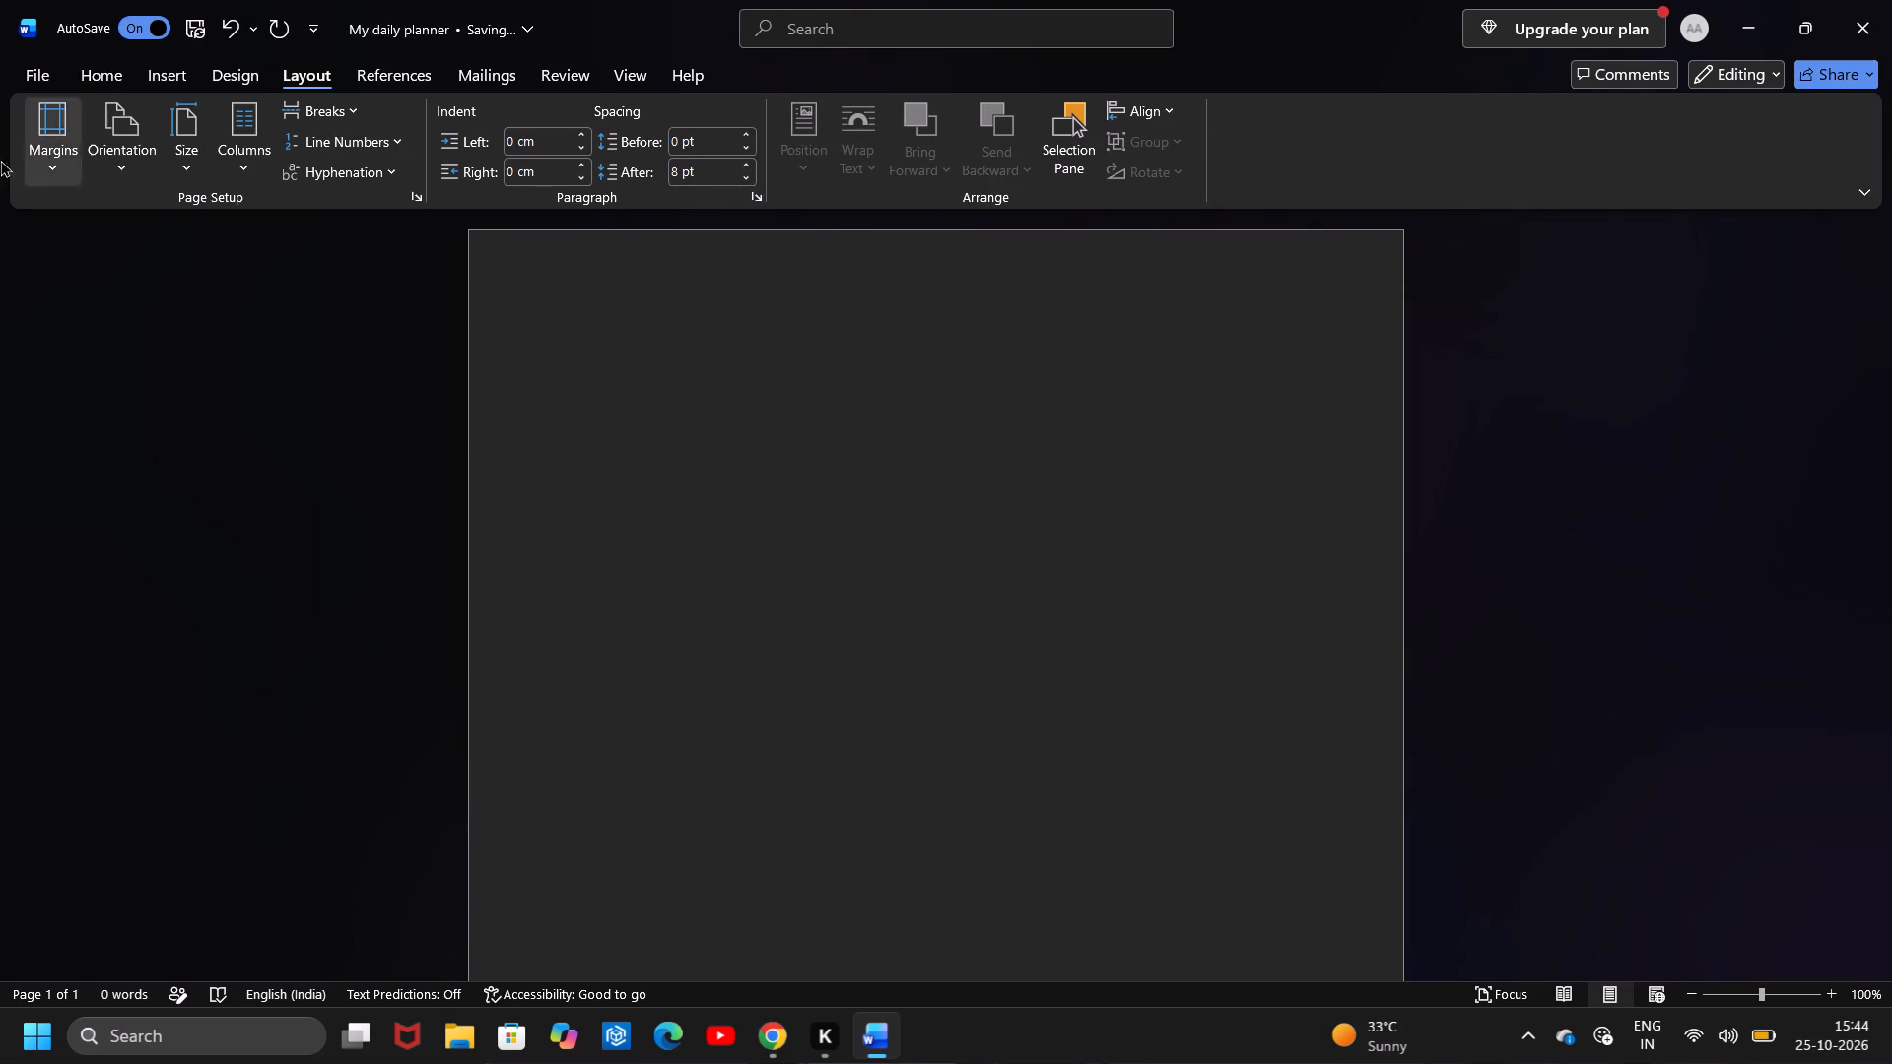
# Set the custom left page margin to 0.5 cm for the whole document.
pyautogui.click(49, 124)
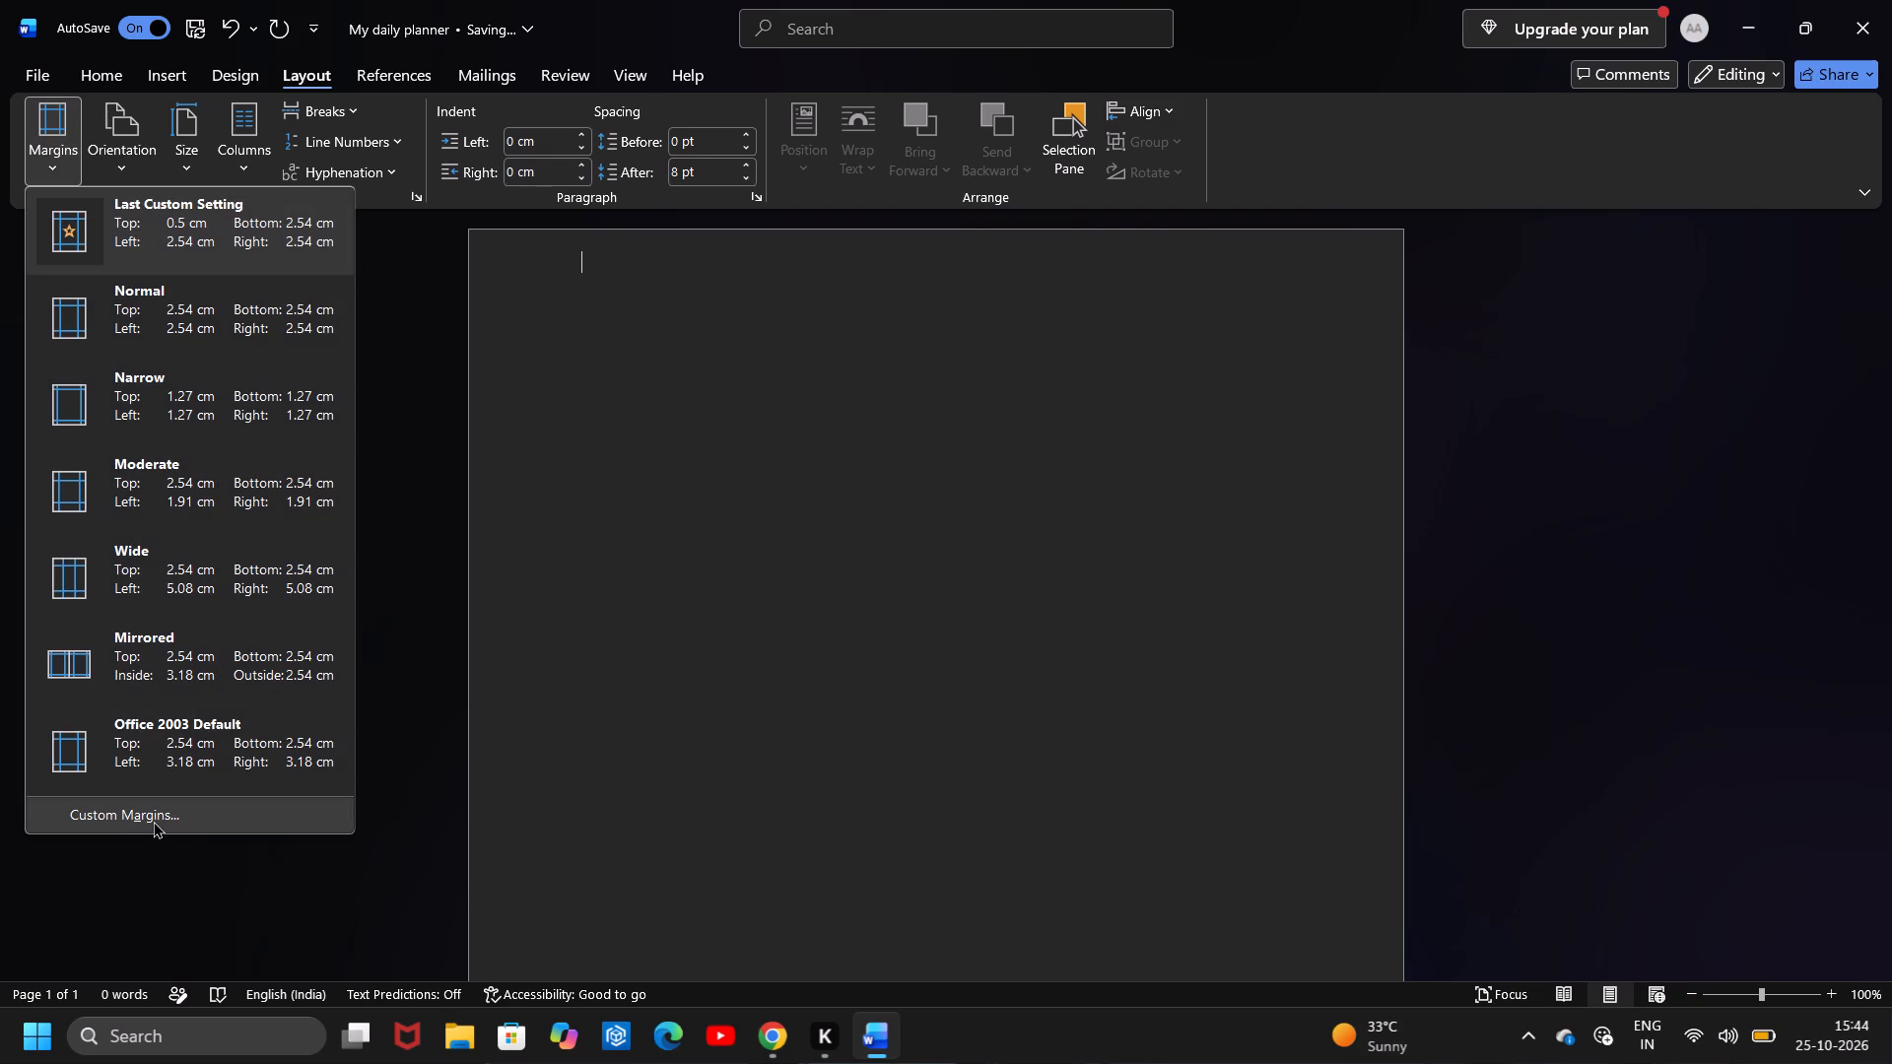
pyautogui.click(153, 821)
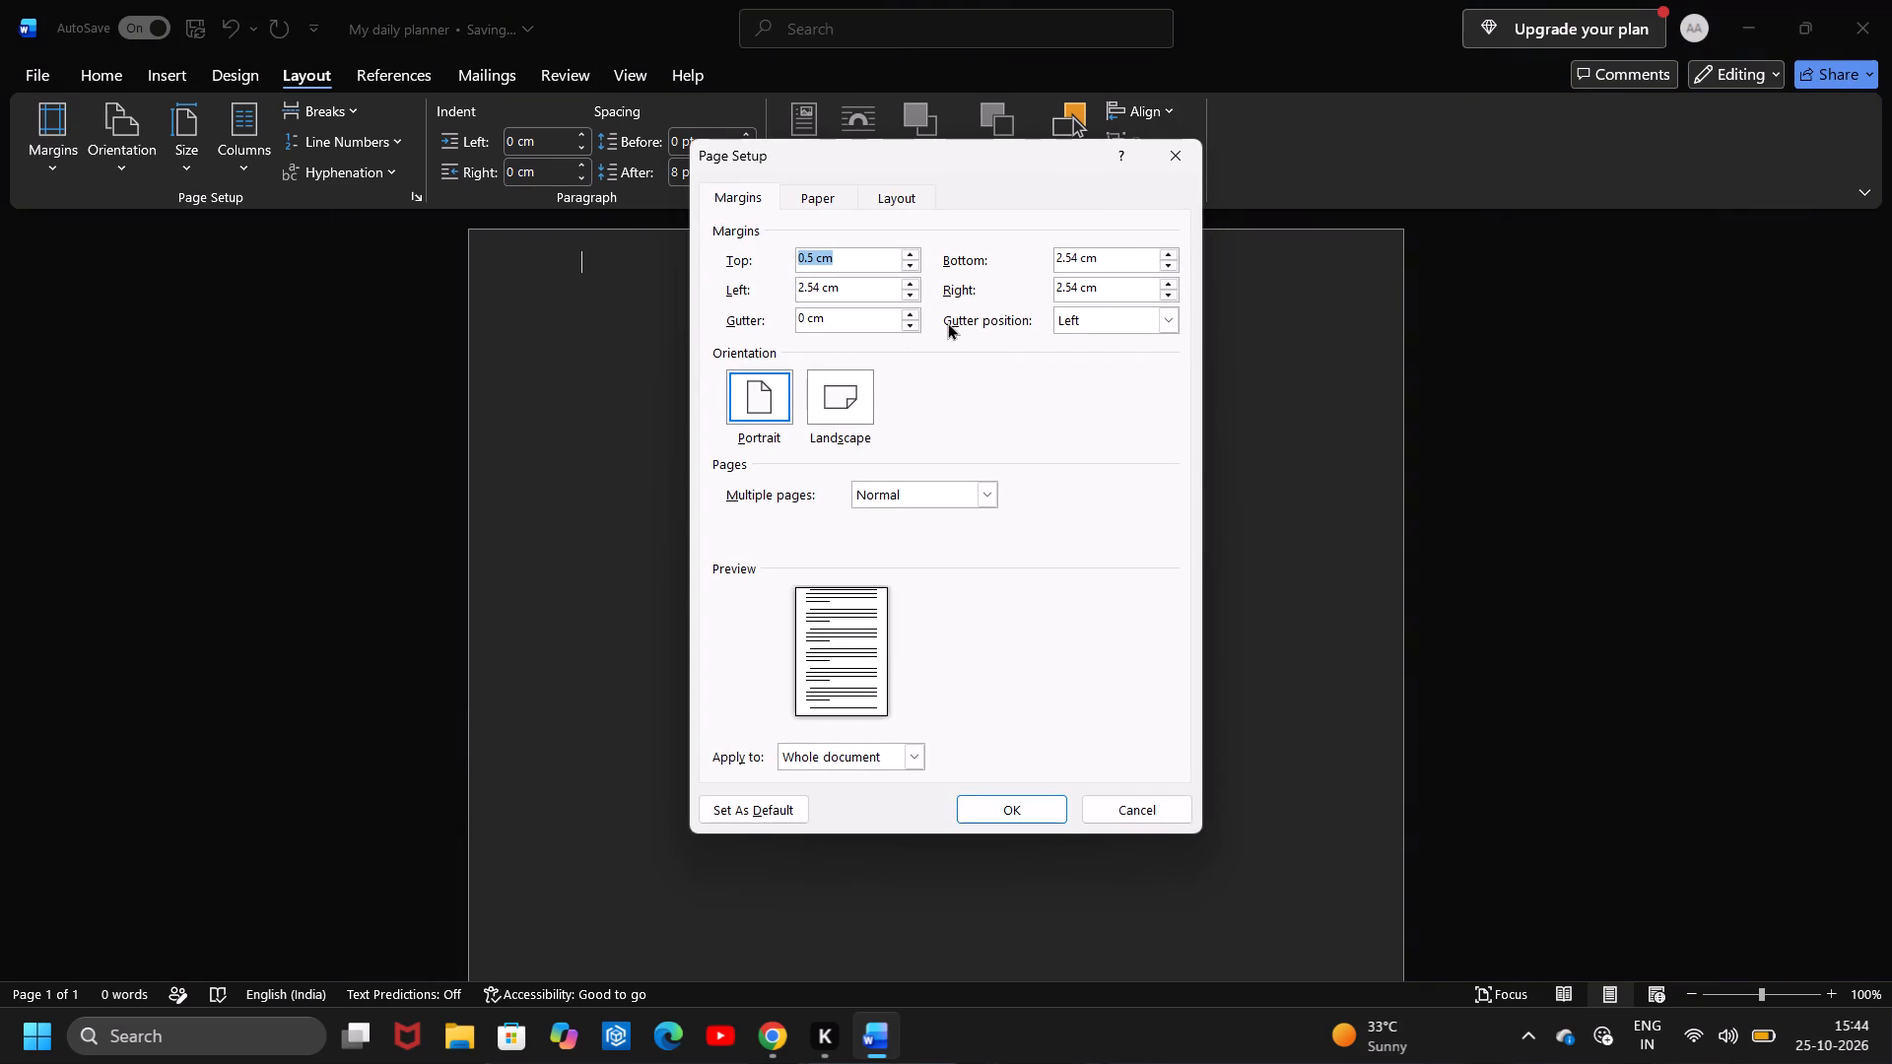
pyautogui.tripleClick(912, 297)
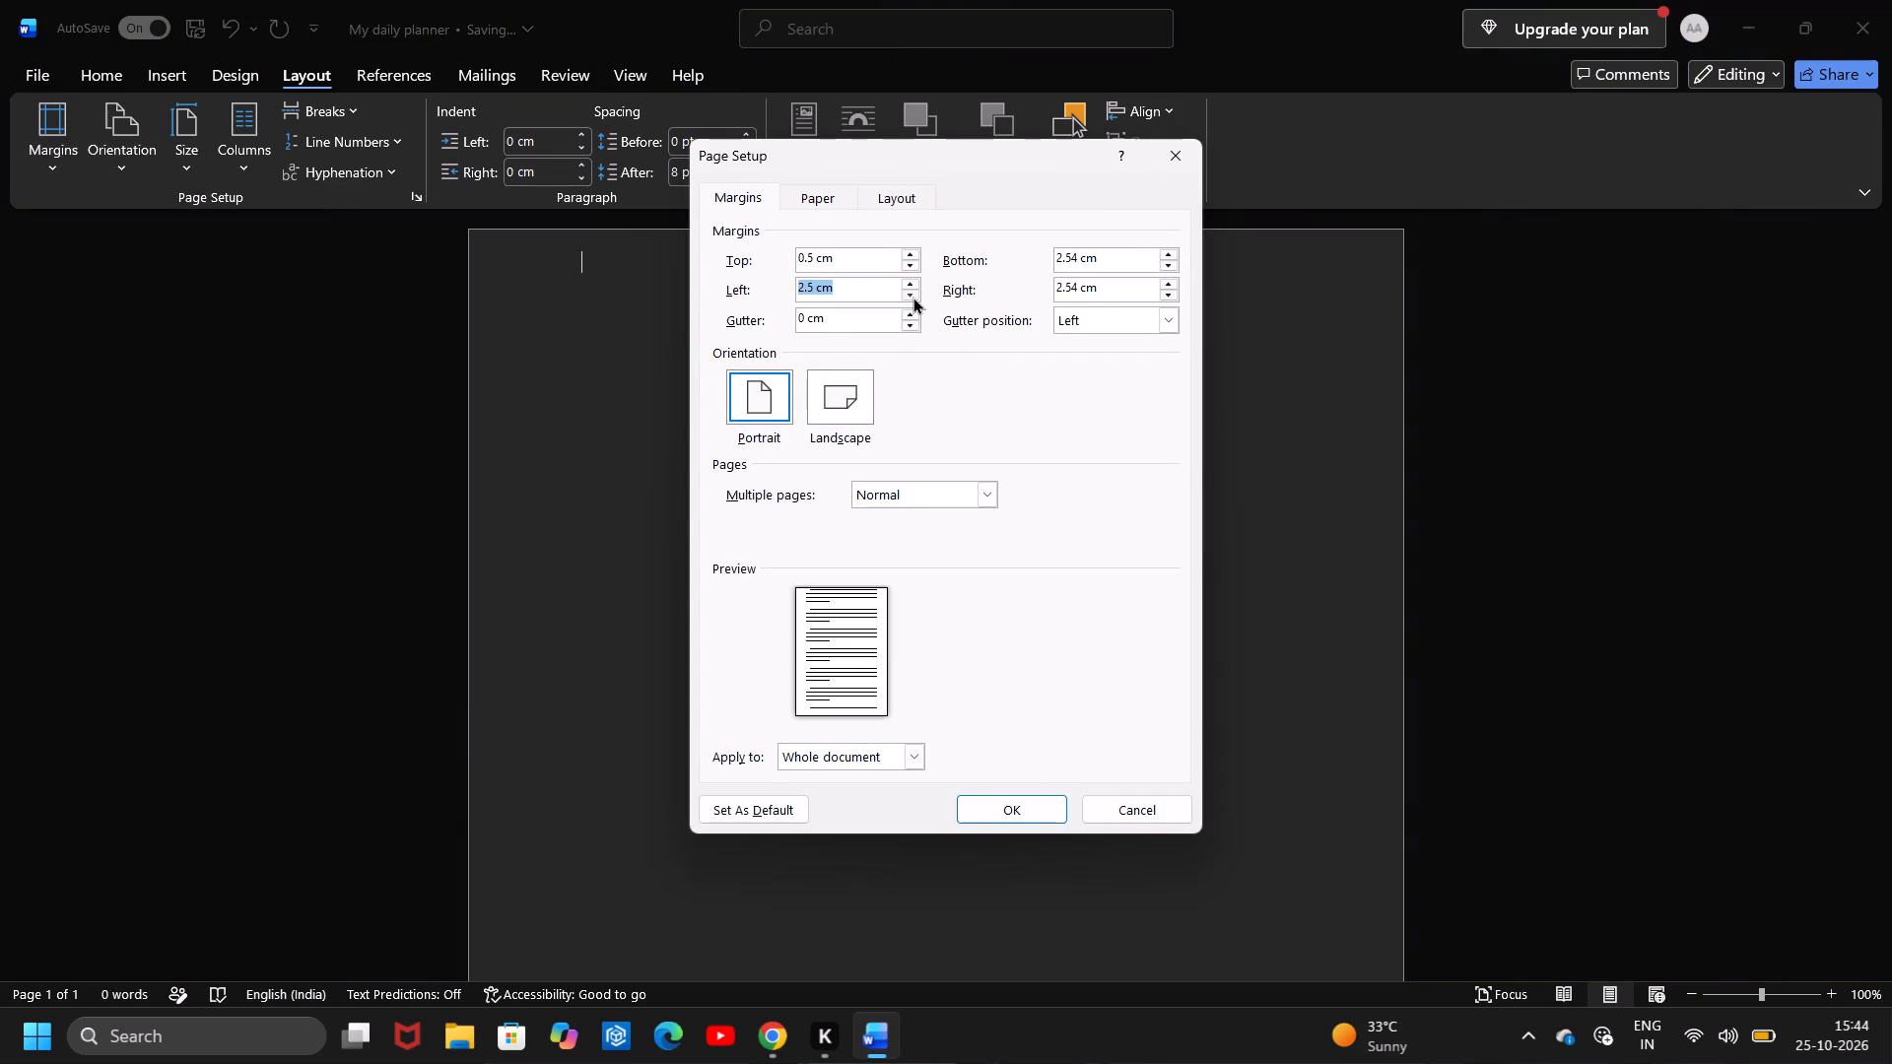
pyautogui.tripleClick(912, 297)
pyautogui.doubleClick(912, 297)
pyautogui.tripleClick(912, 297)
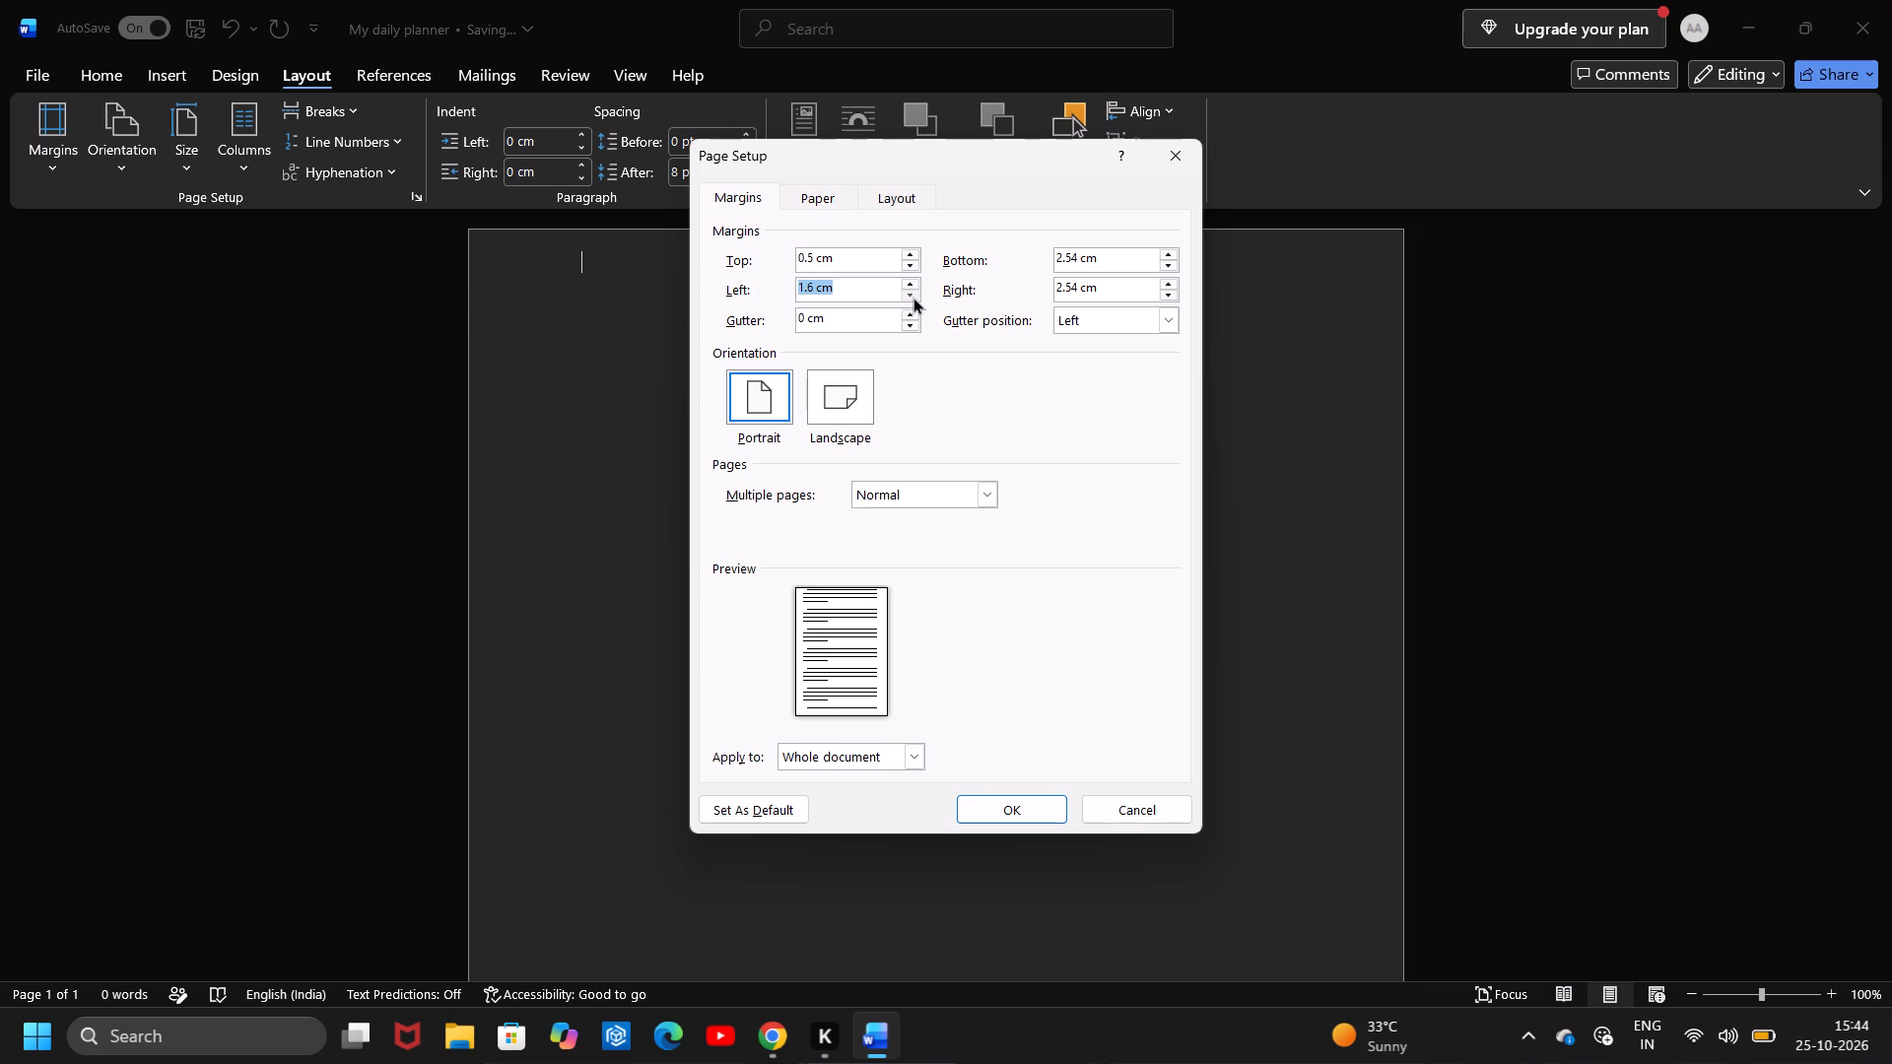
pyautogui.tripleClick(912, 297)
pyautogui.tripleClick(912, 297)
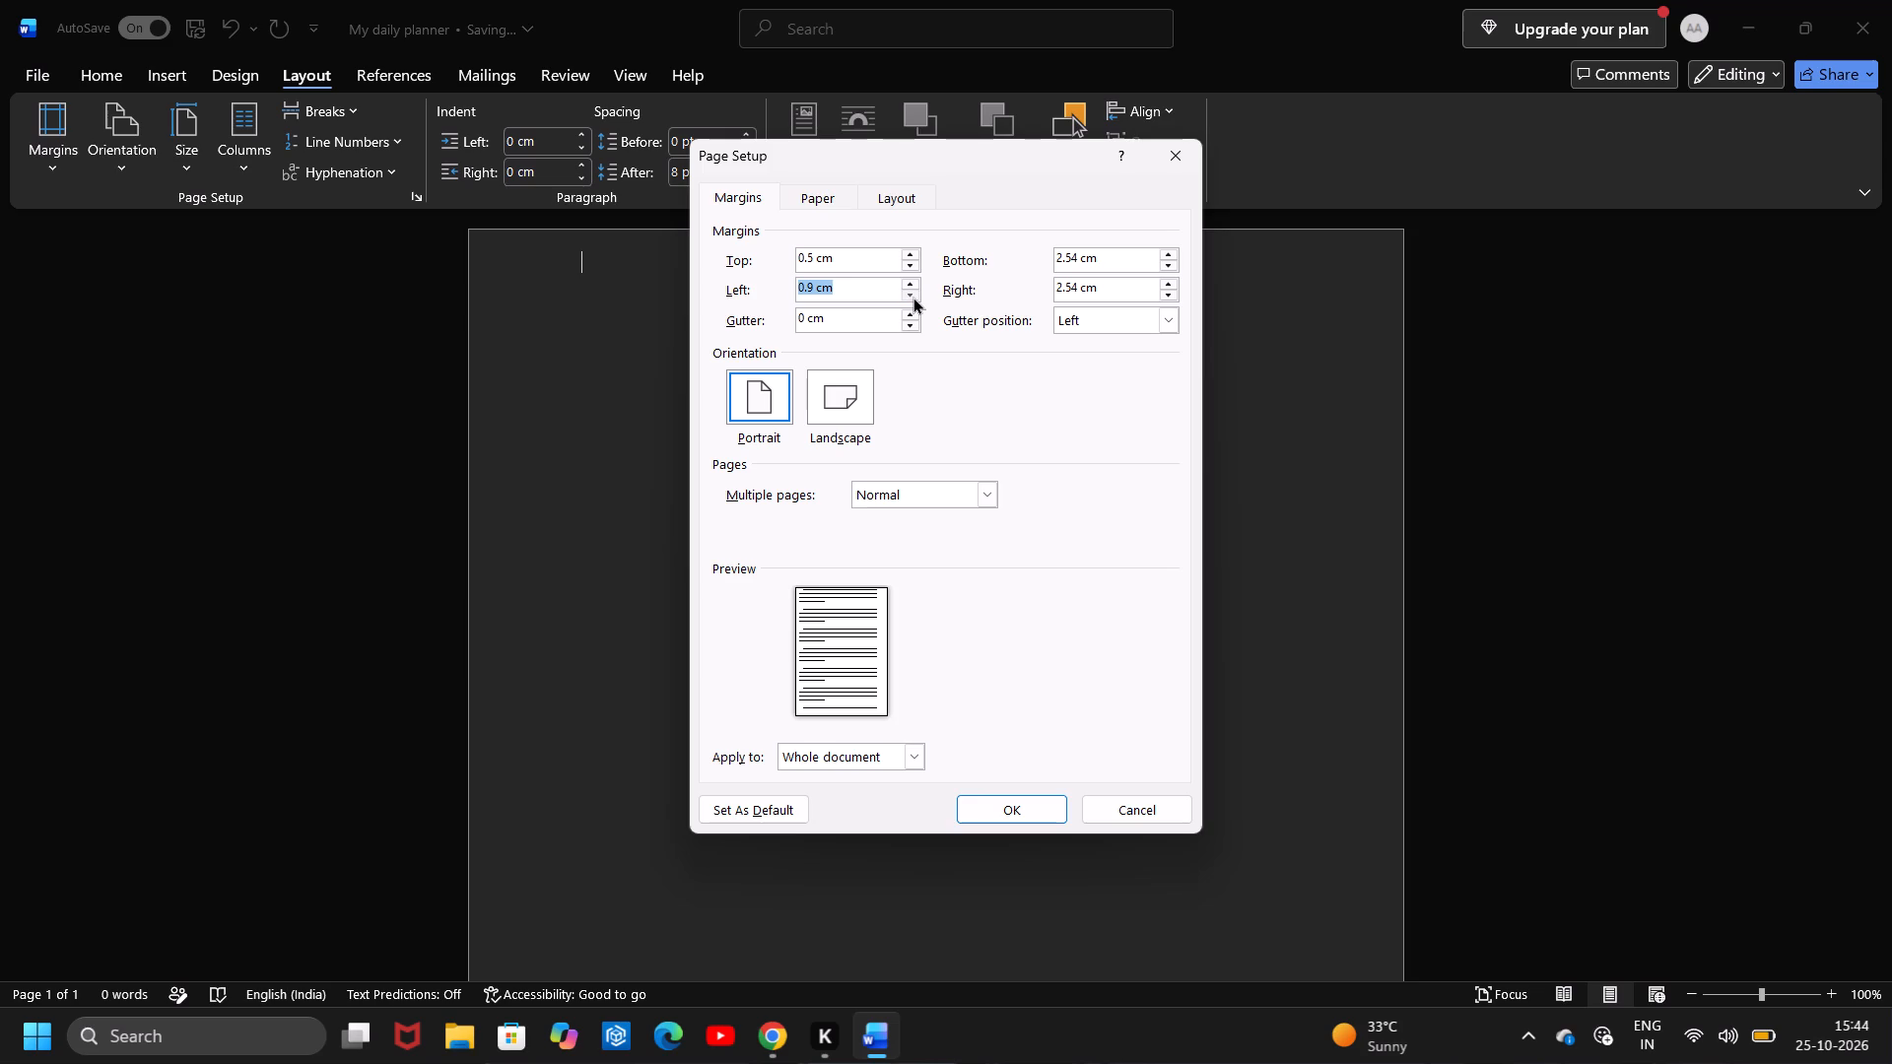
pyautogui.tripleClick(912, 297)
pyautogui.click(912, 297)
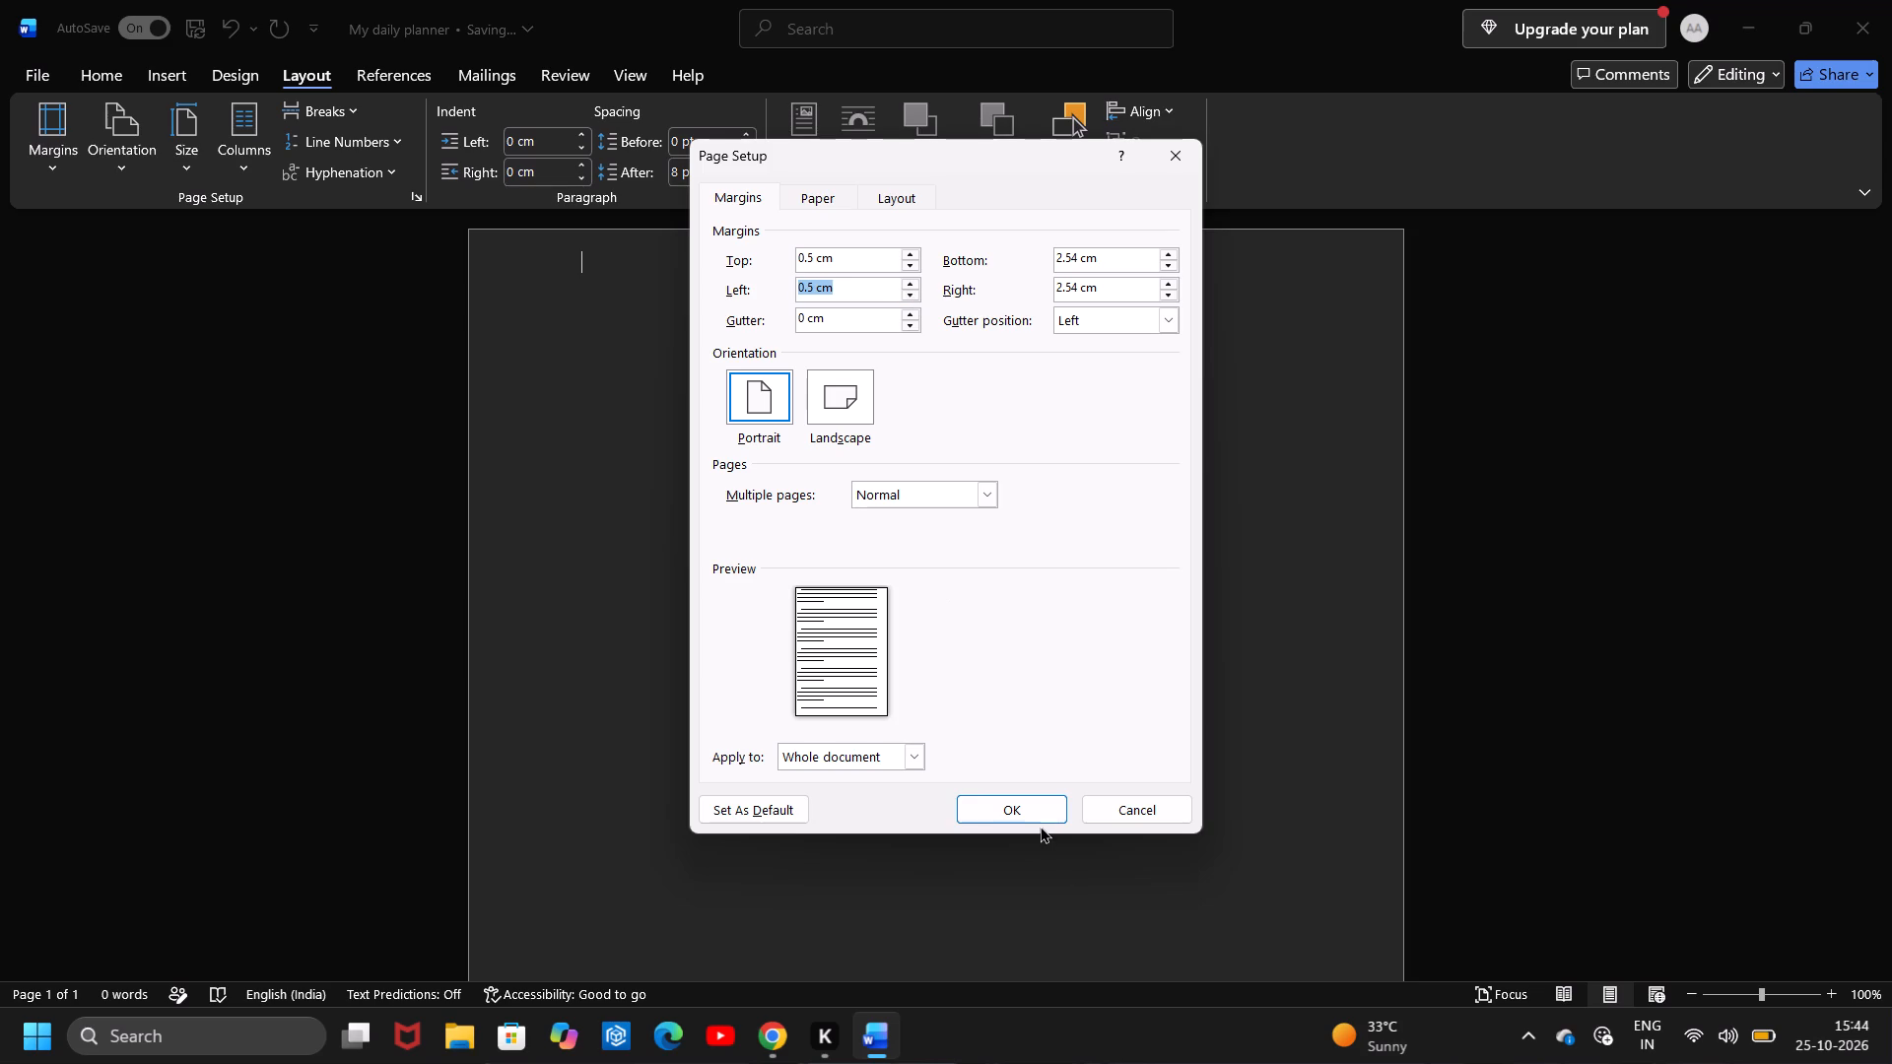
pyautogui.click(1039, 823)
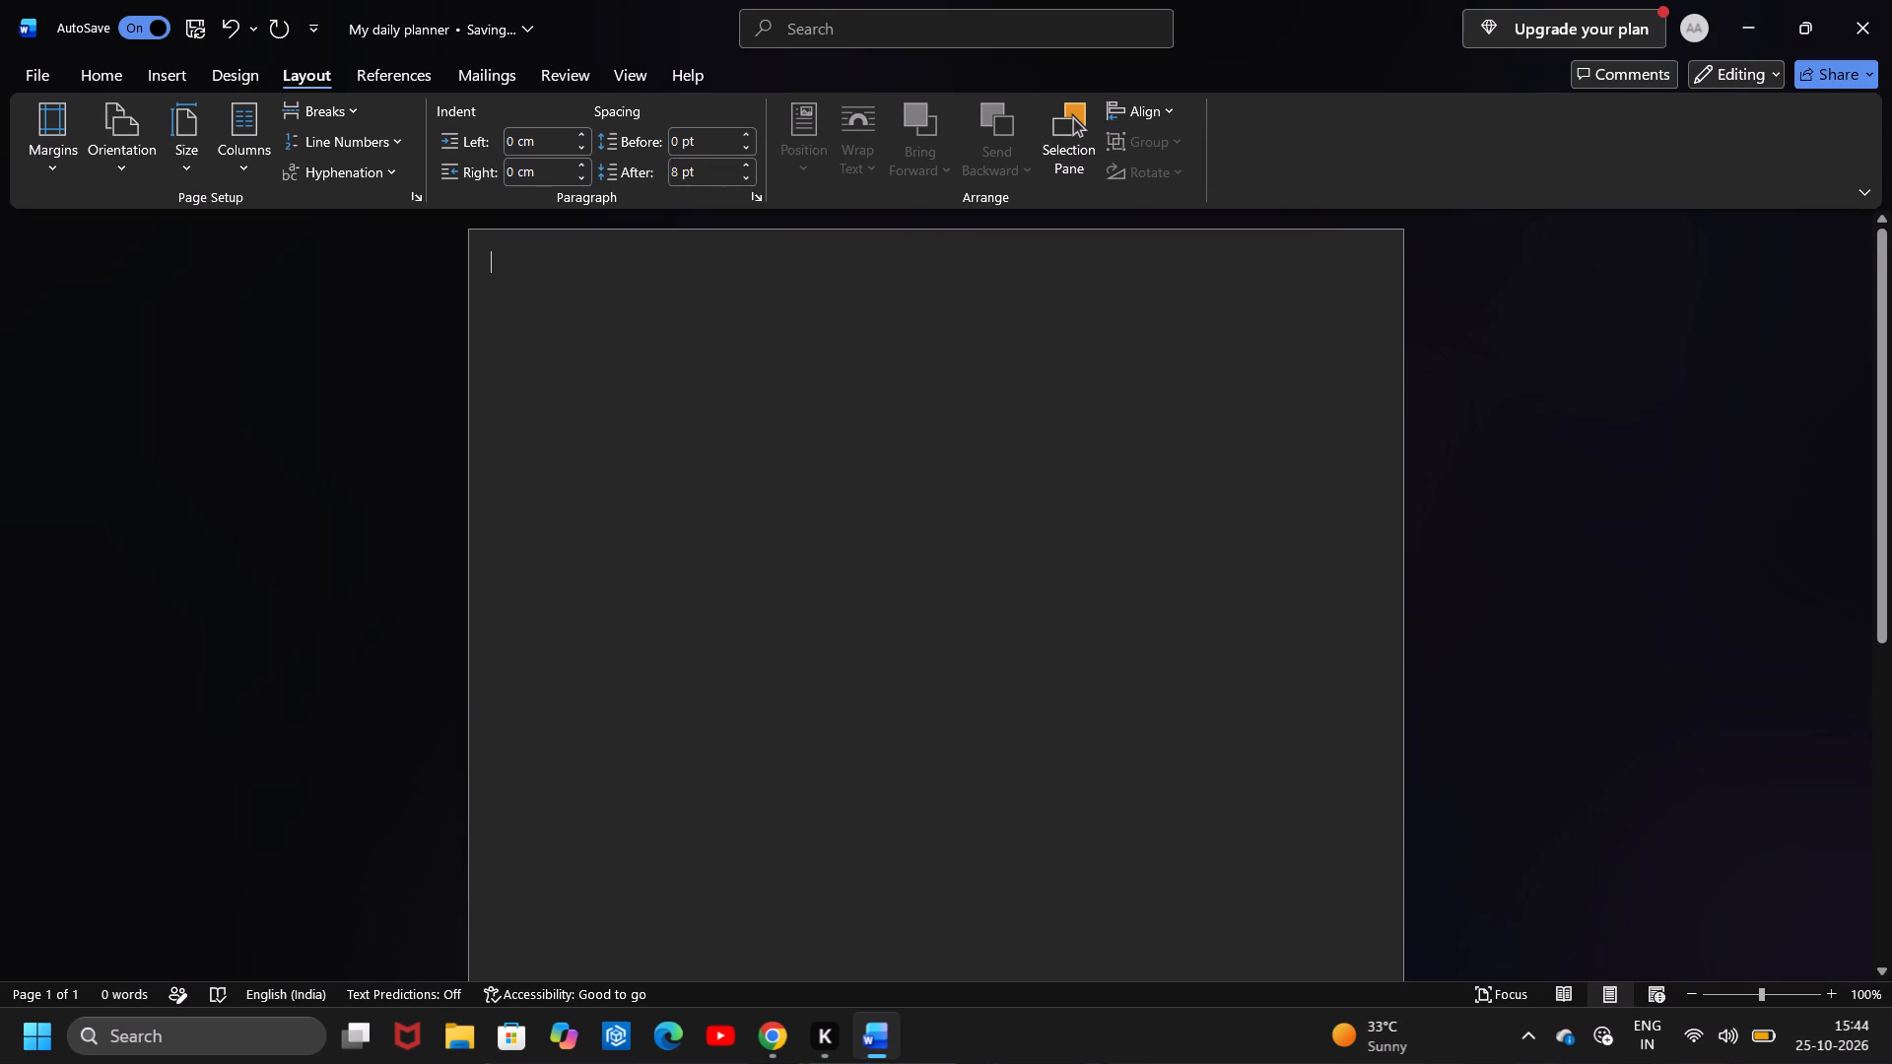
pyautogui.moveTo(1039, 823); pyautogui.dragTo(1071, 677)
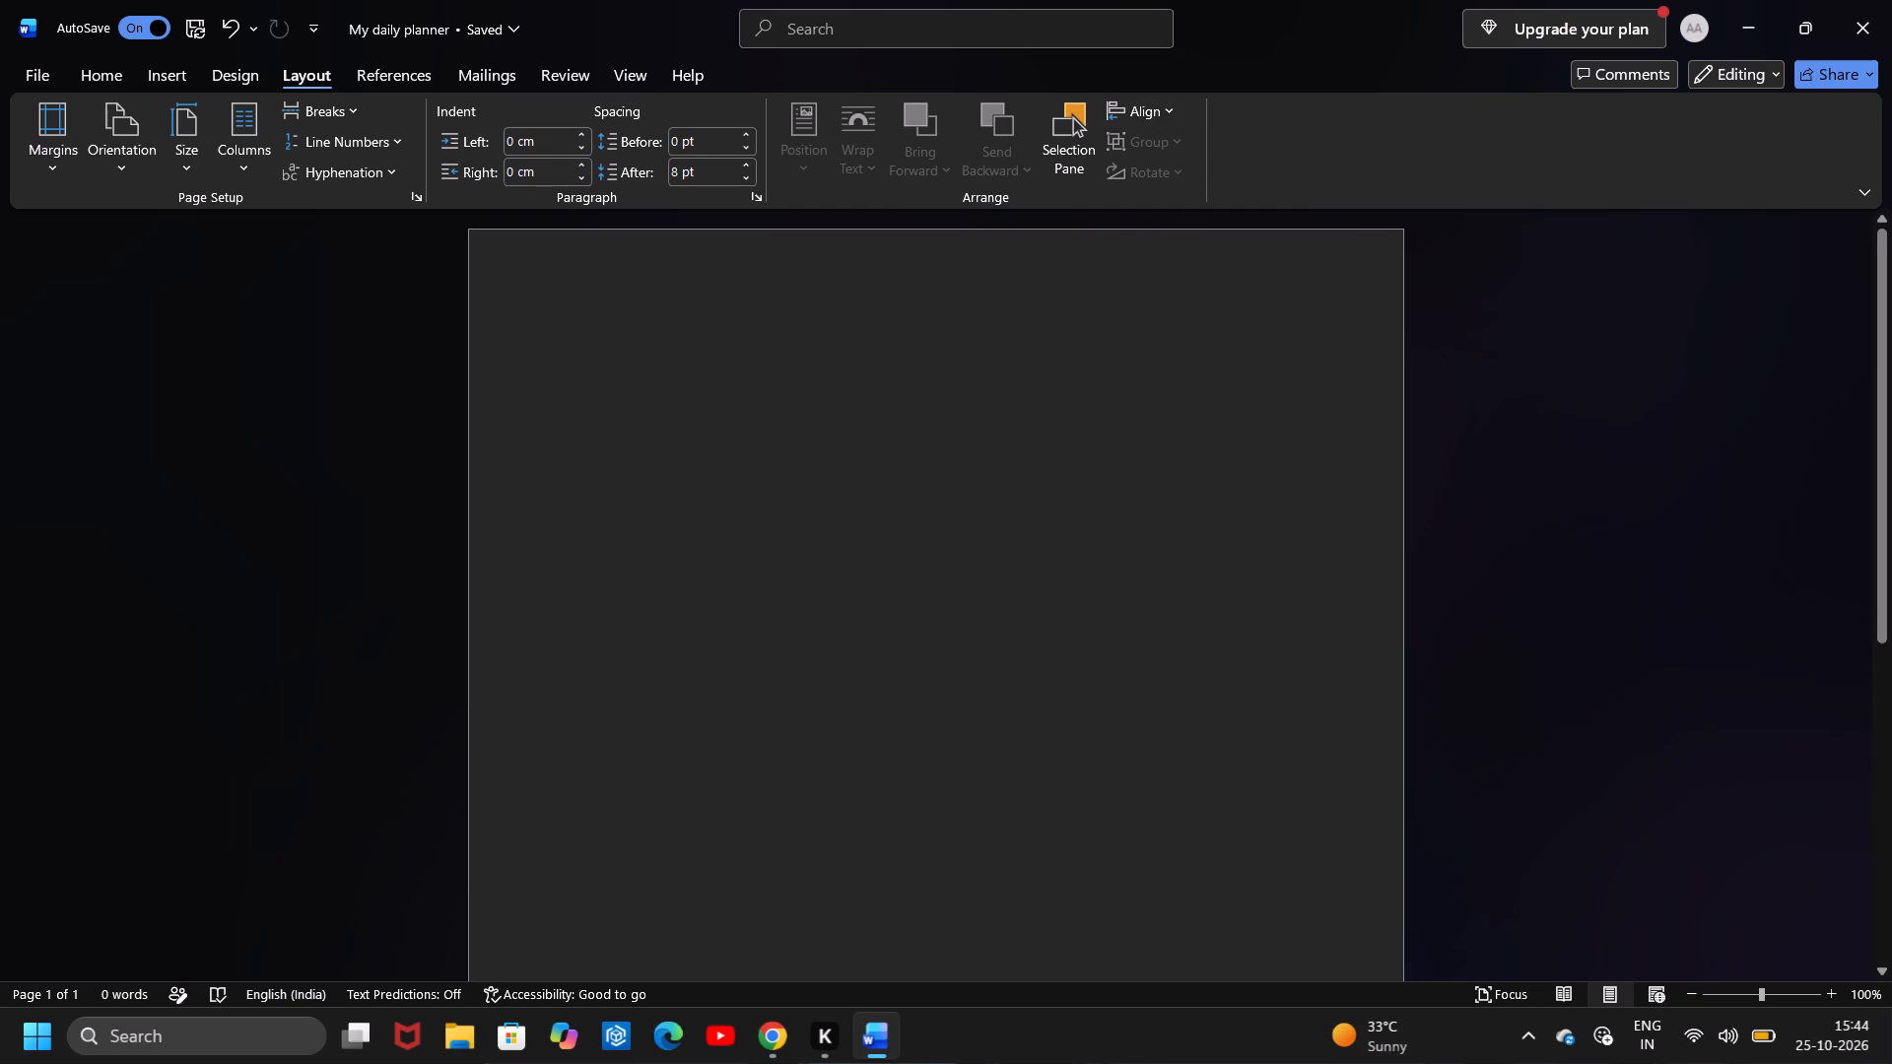
# Set the custom left page margin to 1 cm for the whole document.
pyautogui.click(28, 101)
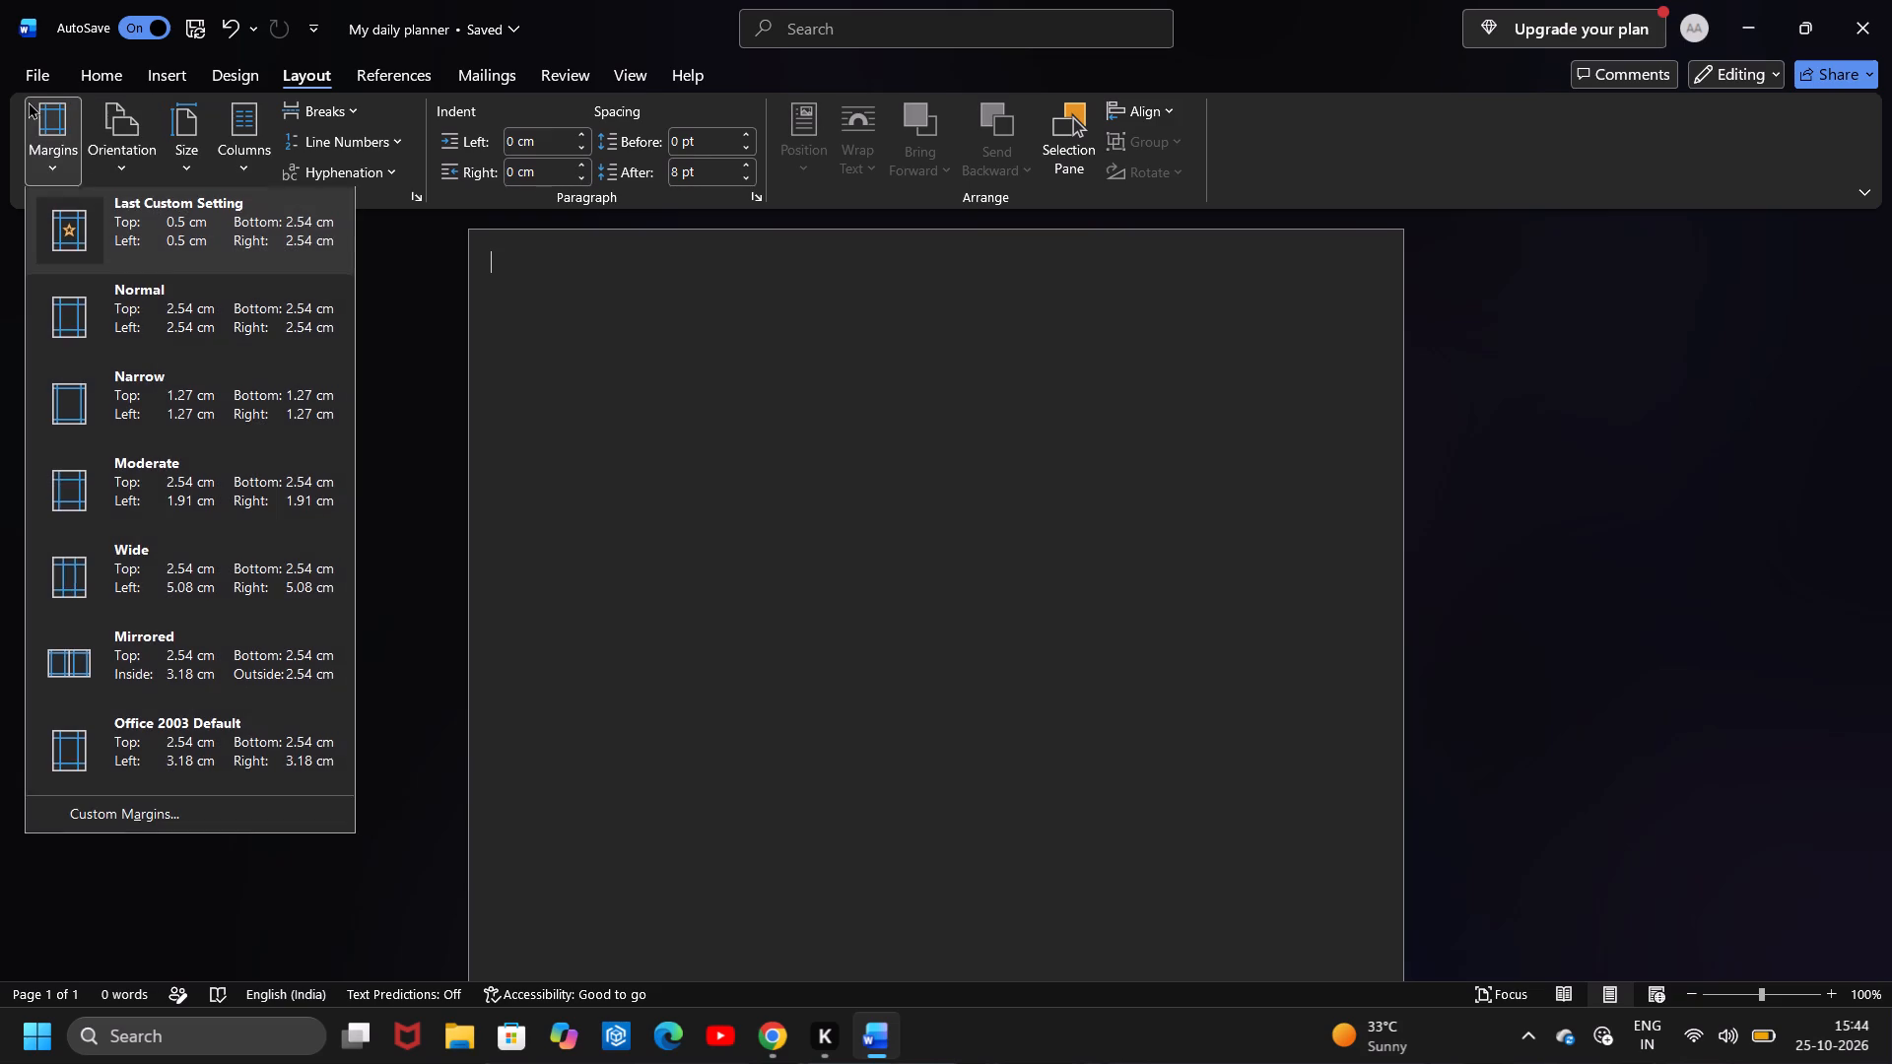
pyautogui.click(118, 810)
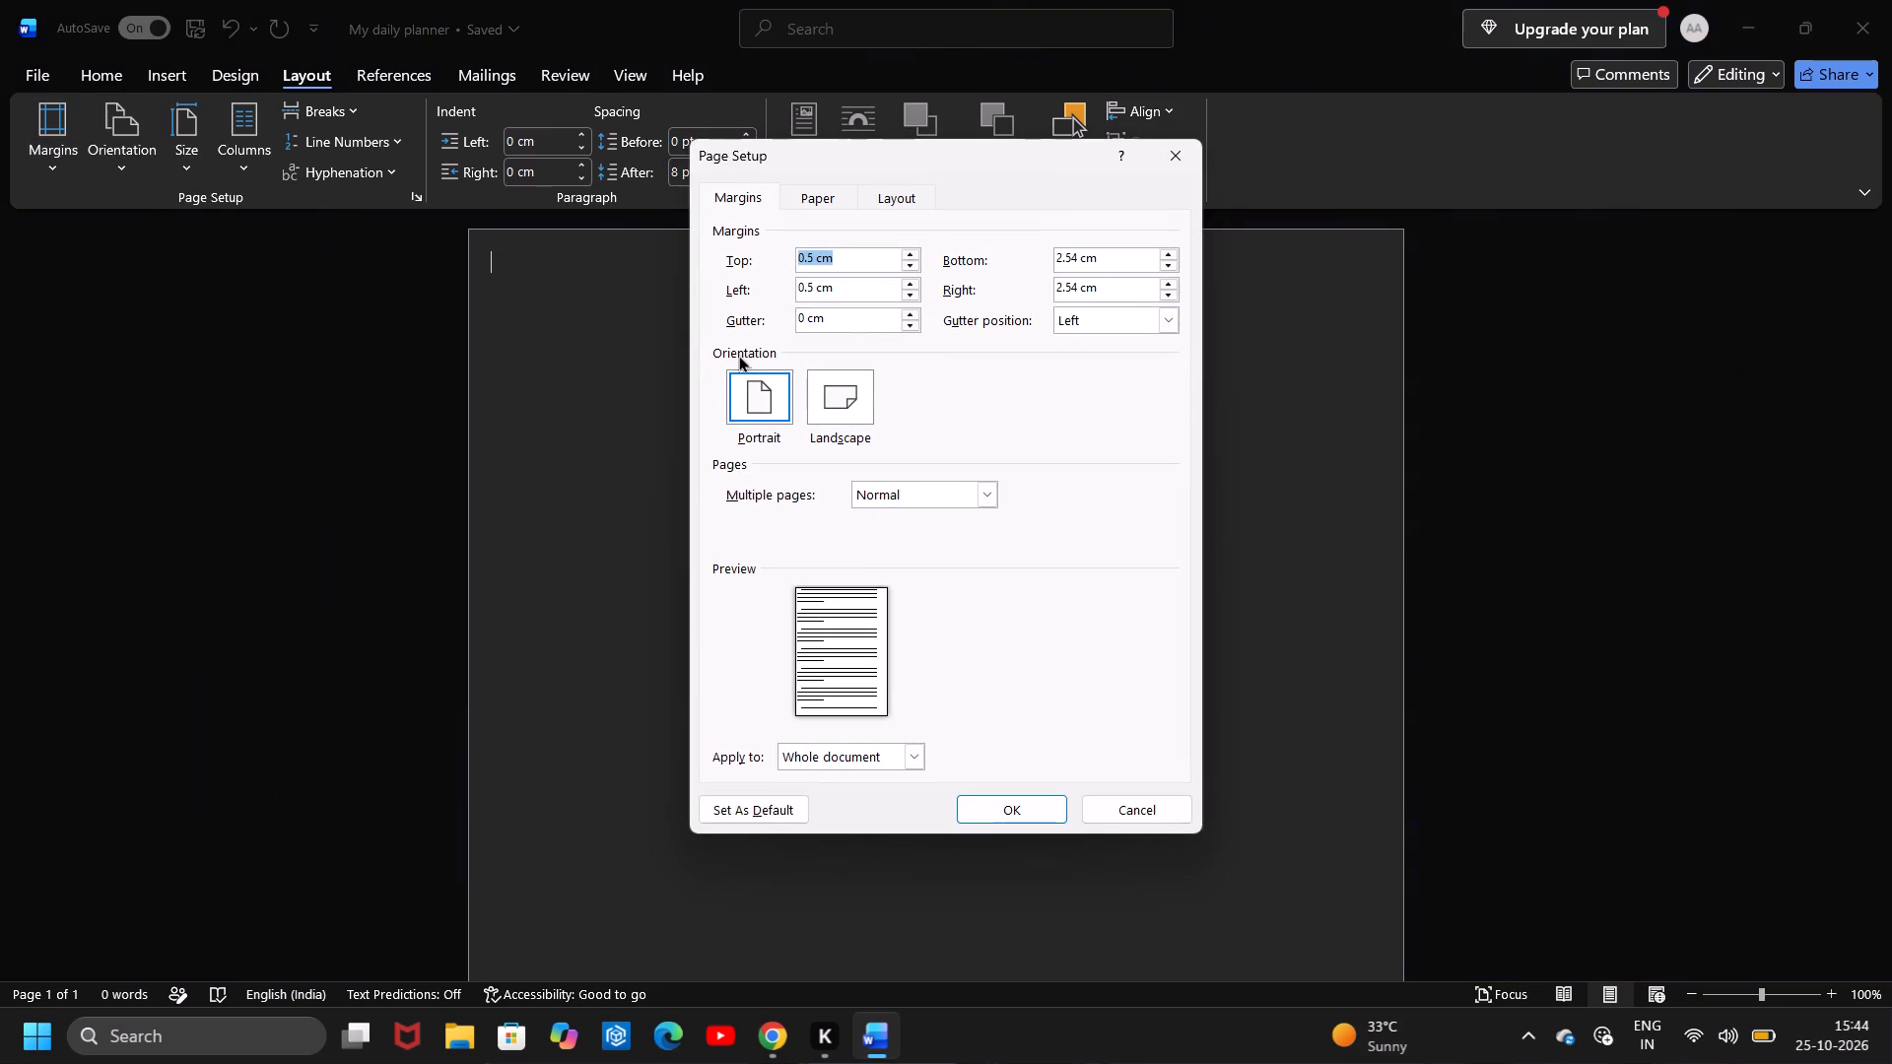
pyautogui.click(907, 284)
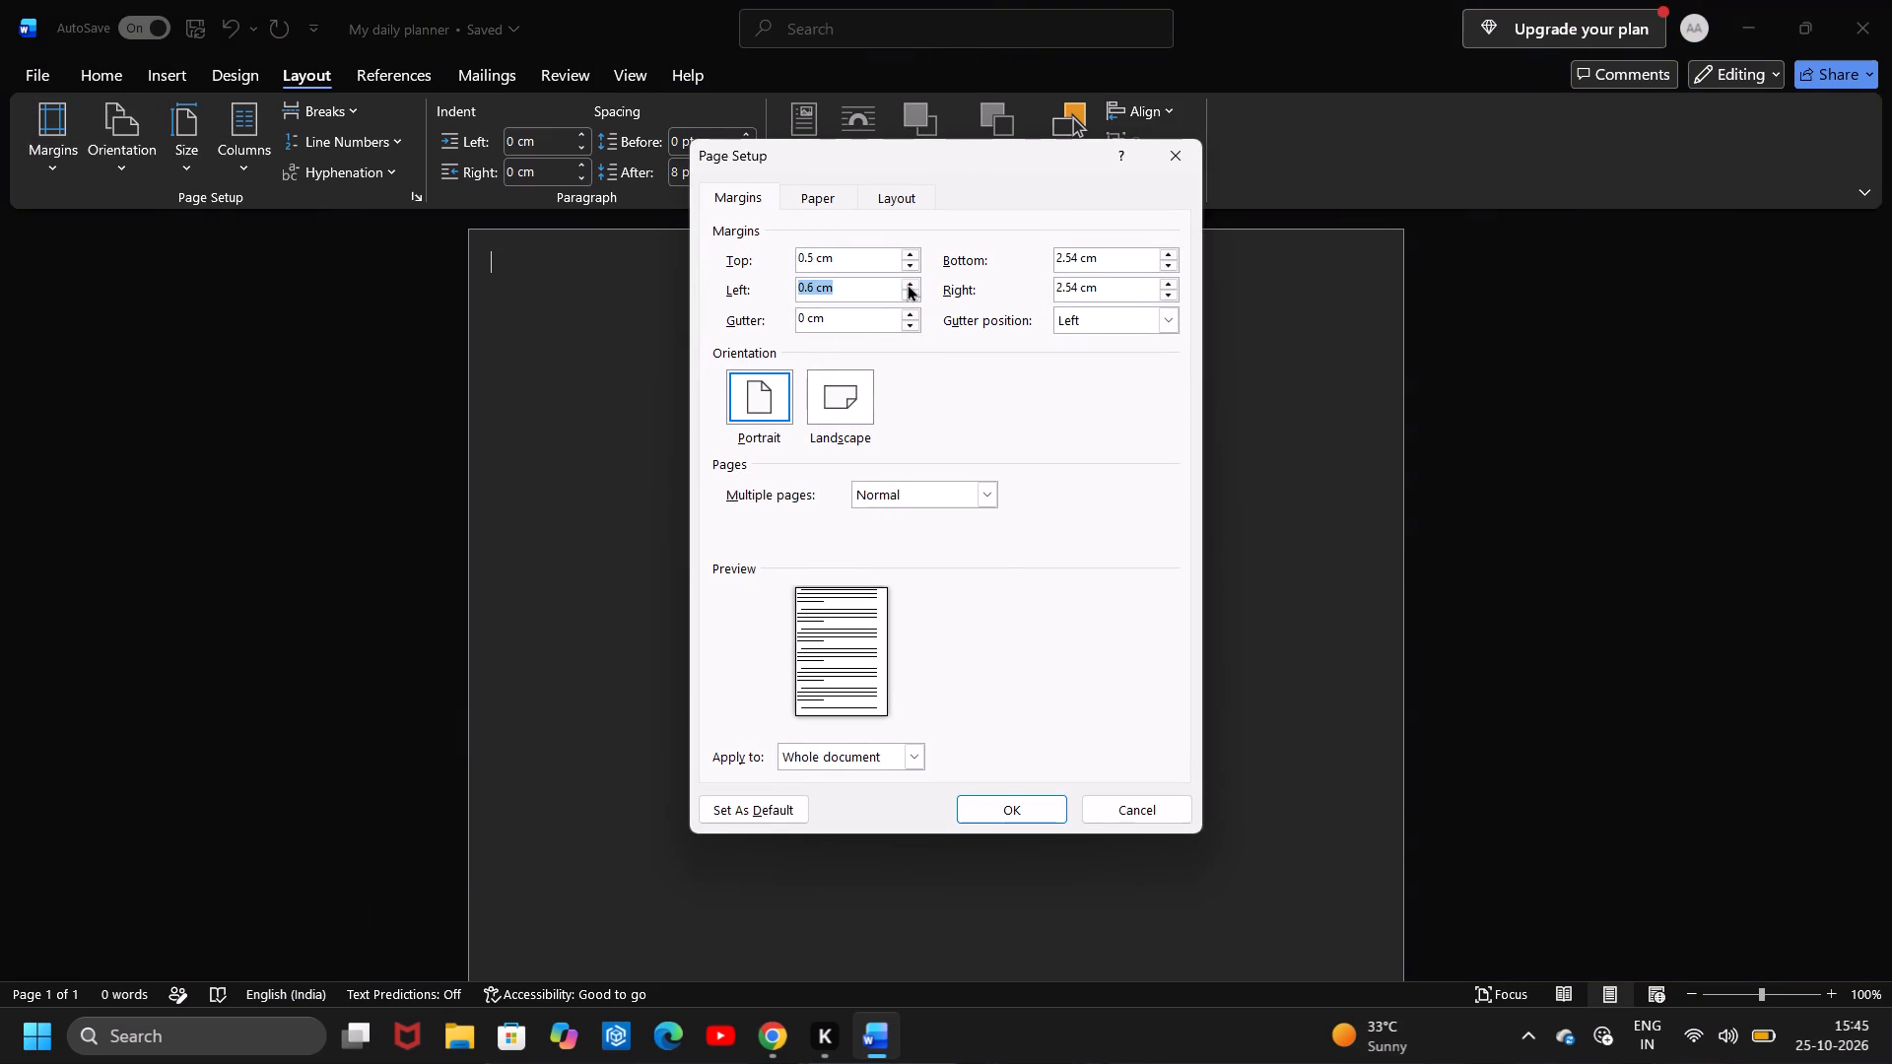
pyautogui.doubleClick(907, 284)
pyautogui.click(907, 284)
pyautogui.click(907, 284)
pyautogui.click(966, 808)
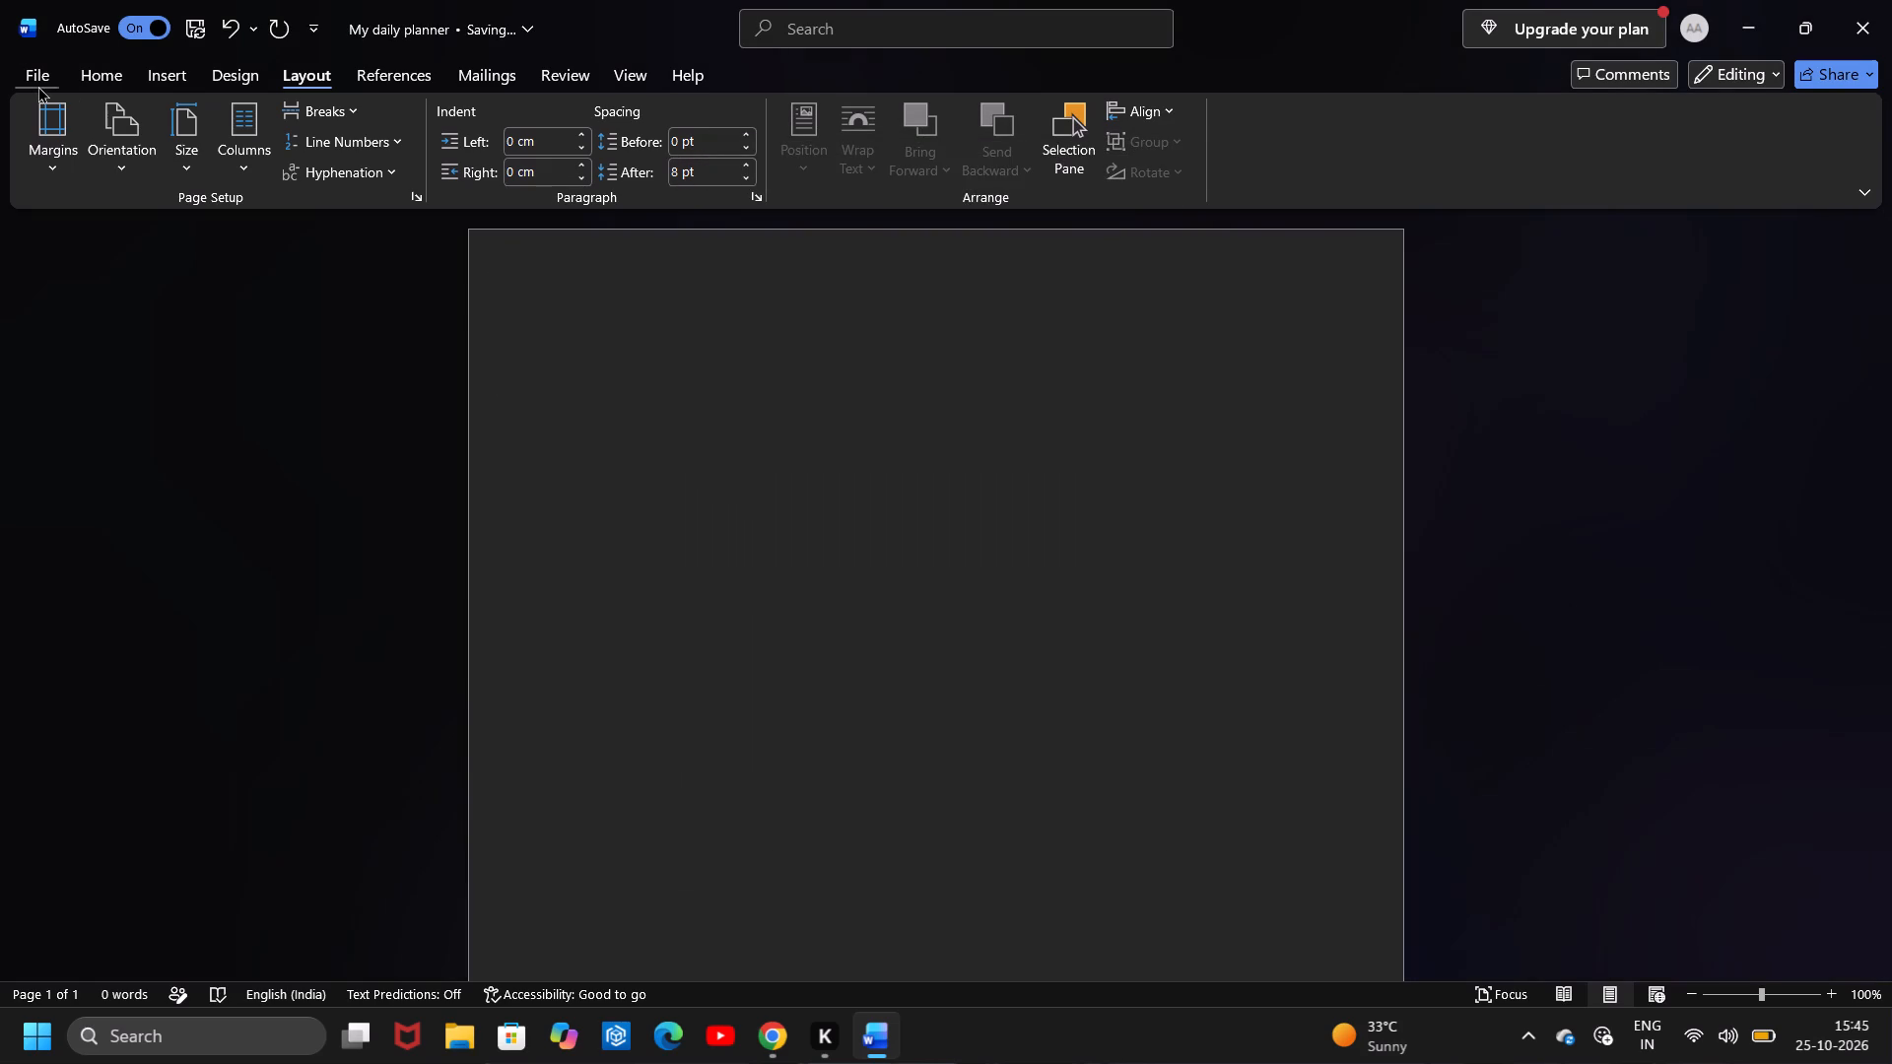
# Set the custom top page margin to 1 cm for the whole document.
pyautogui.click(46, 116)
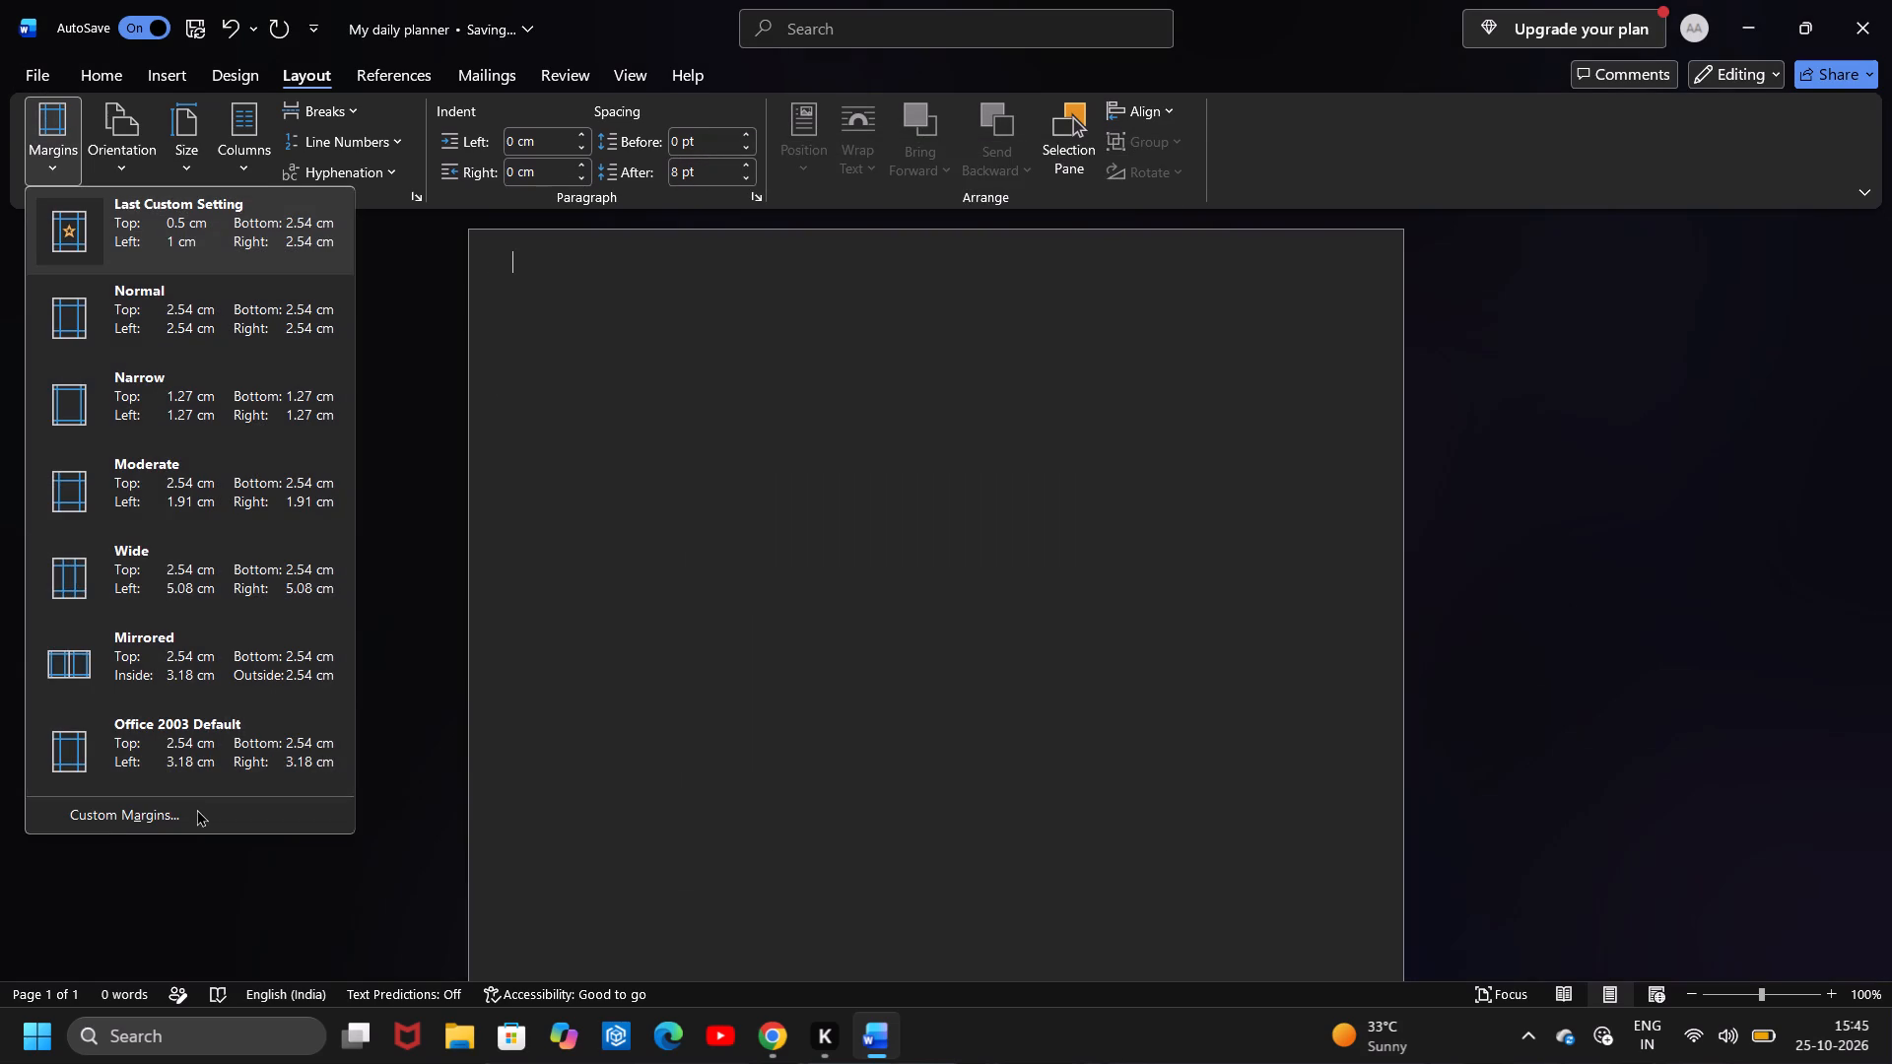
pyautogui.click(196, 809)
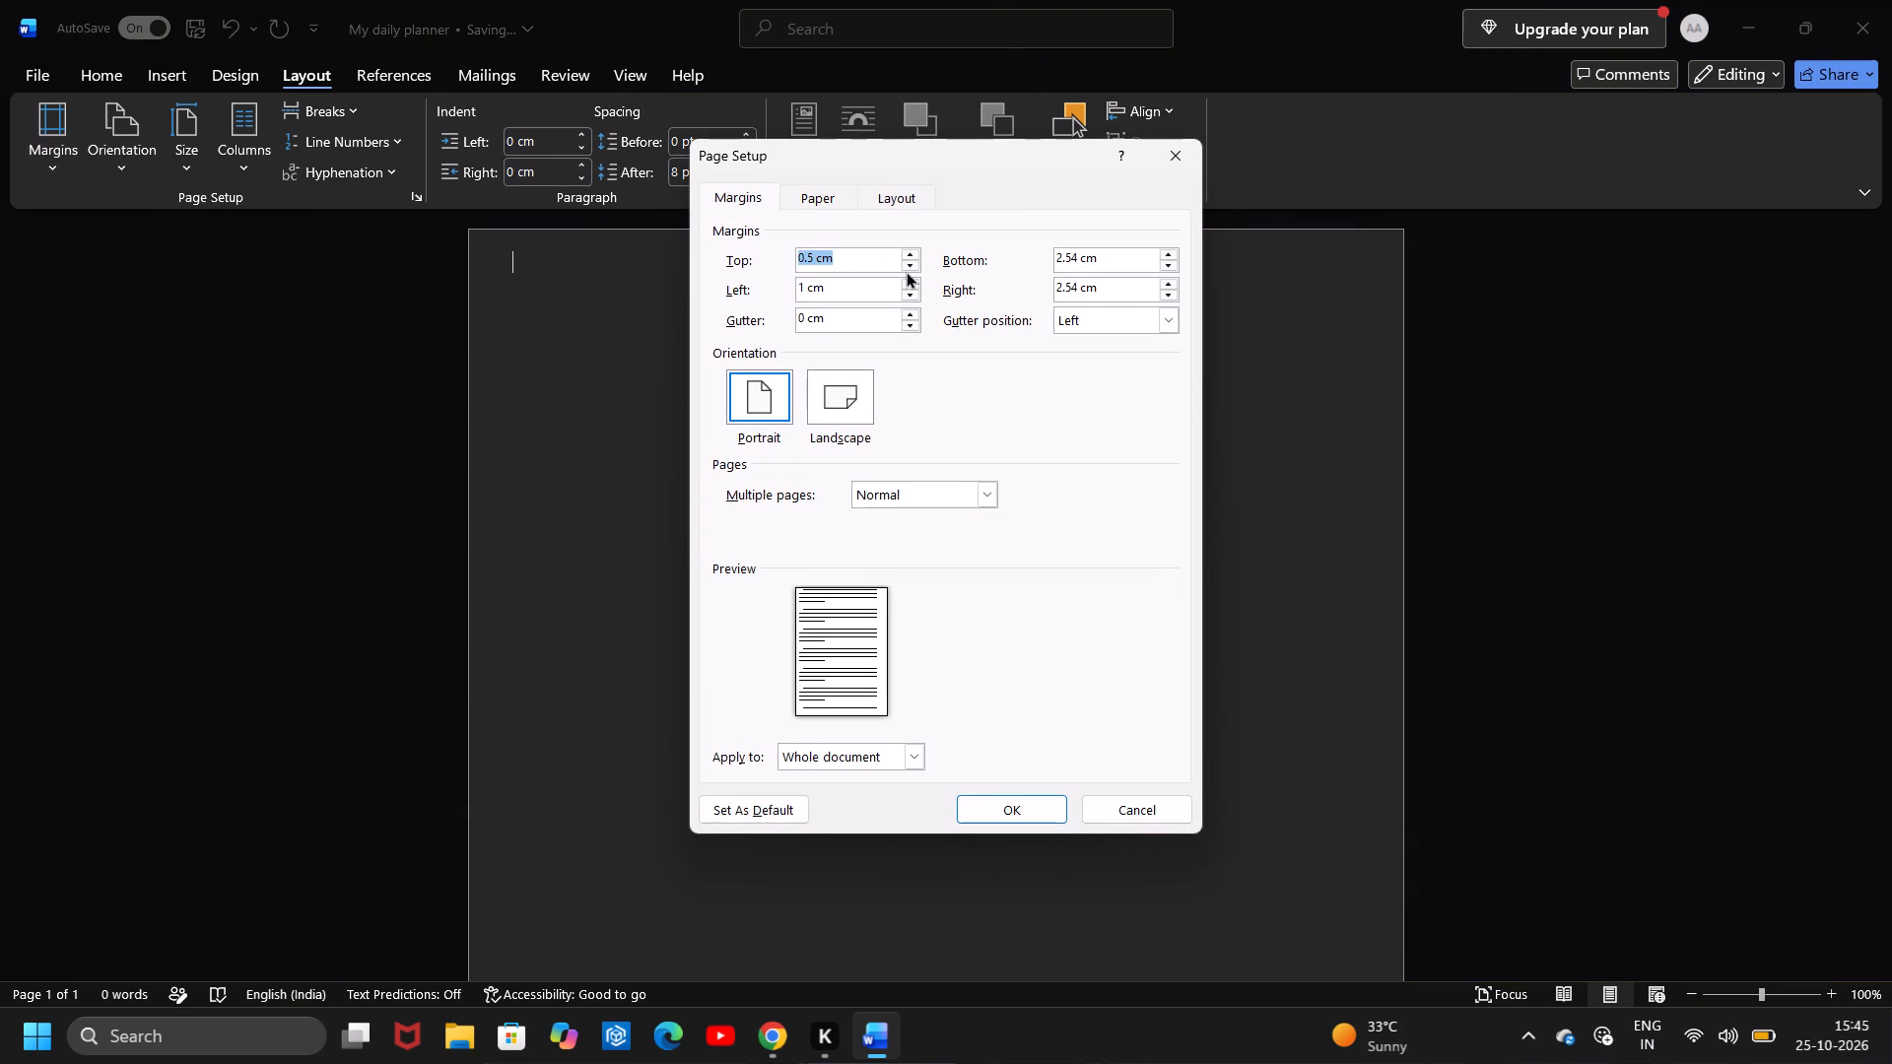
pyautogui.click(903, 266)
pyautogui.tripleClick(911, 259)
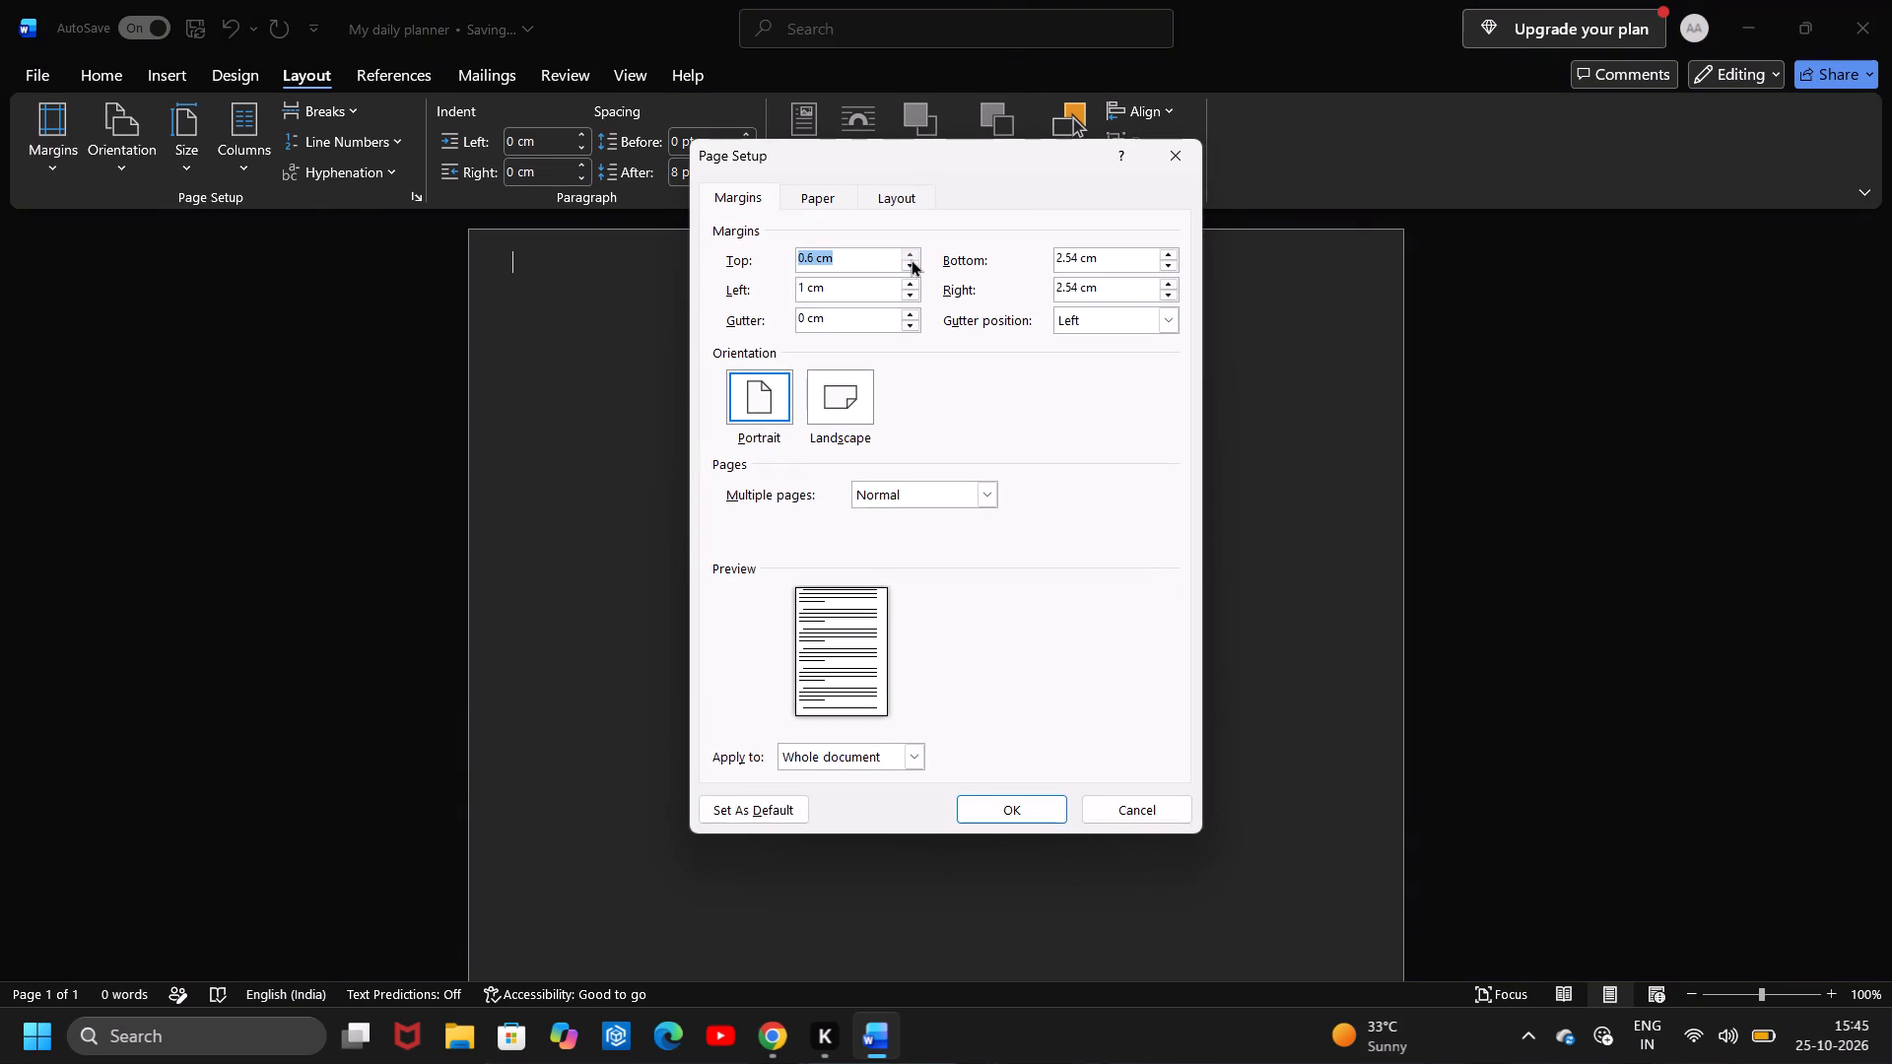
pyautogui.tripleClick(911, 259)
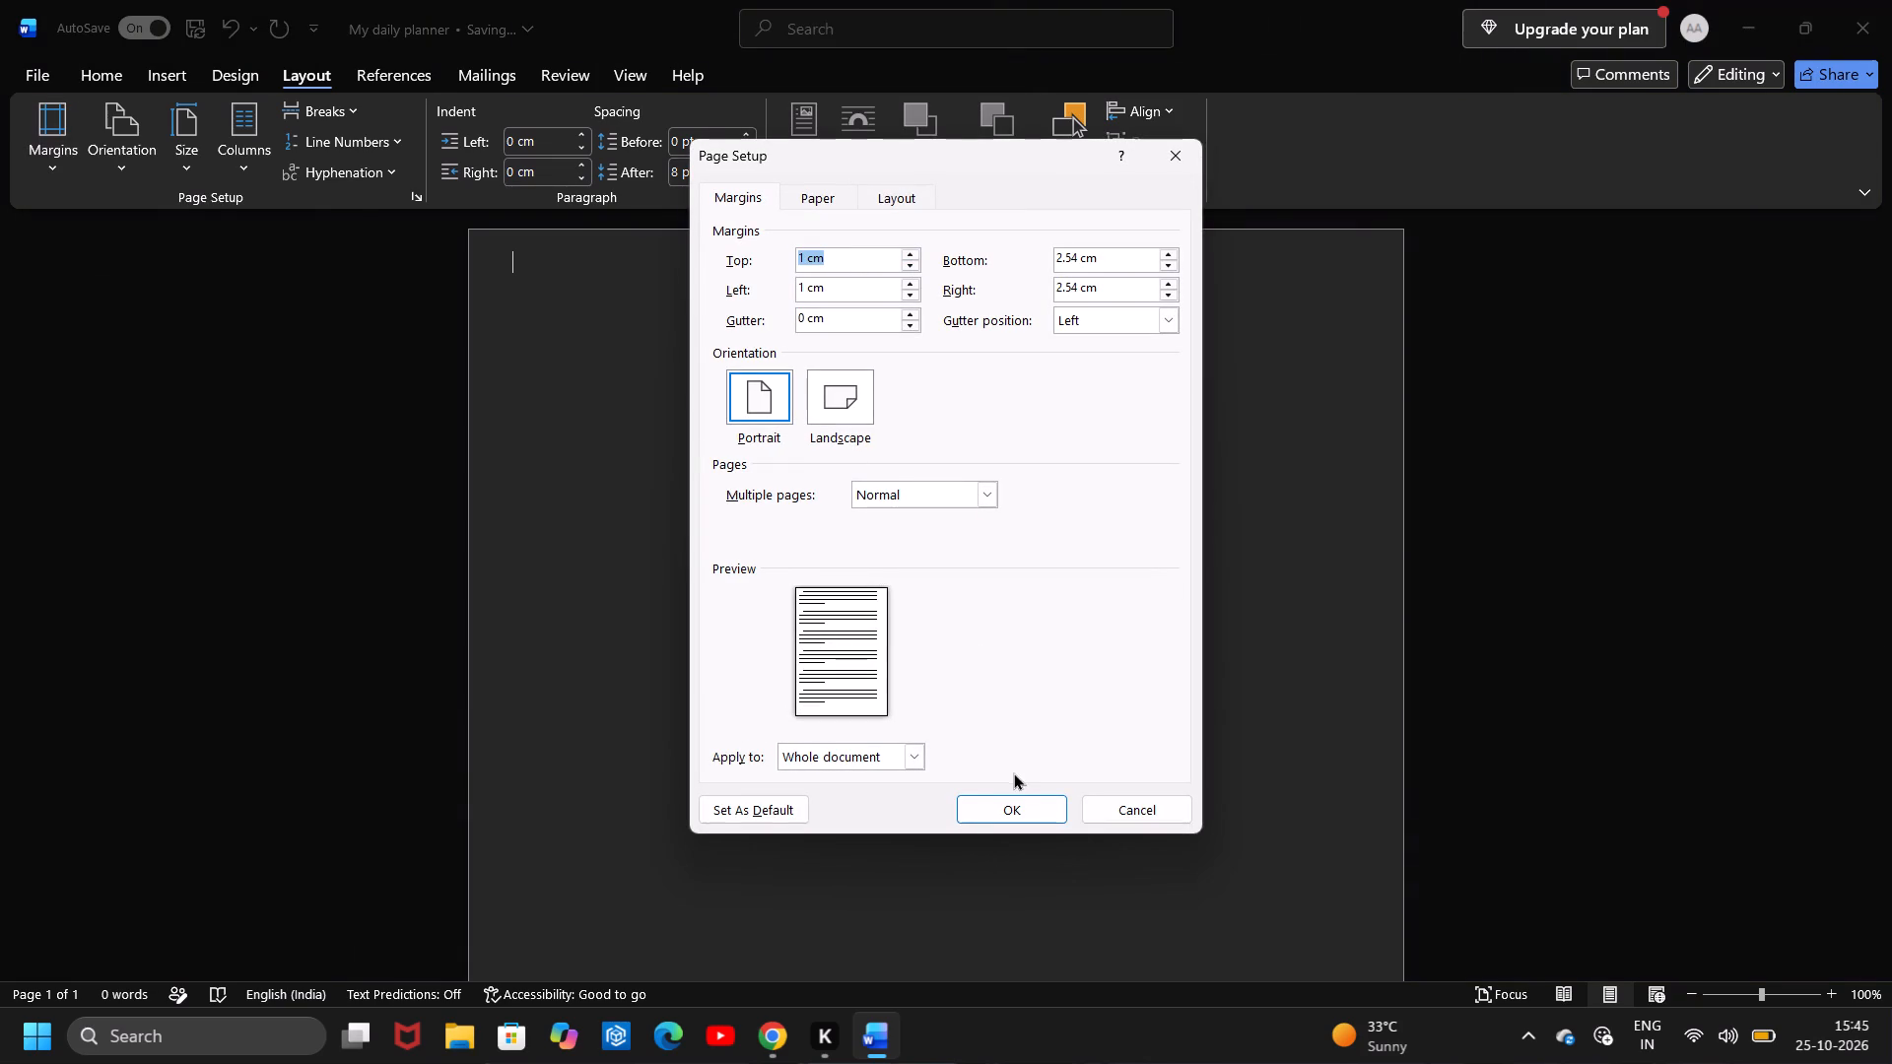
pyautogui.click(1025, 813)
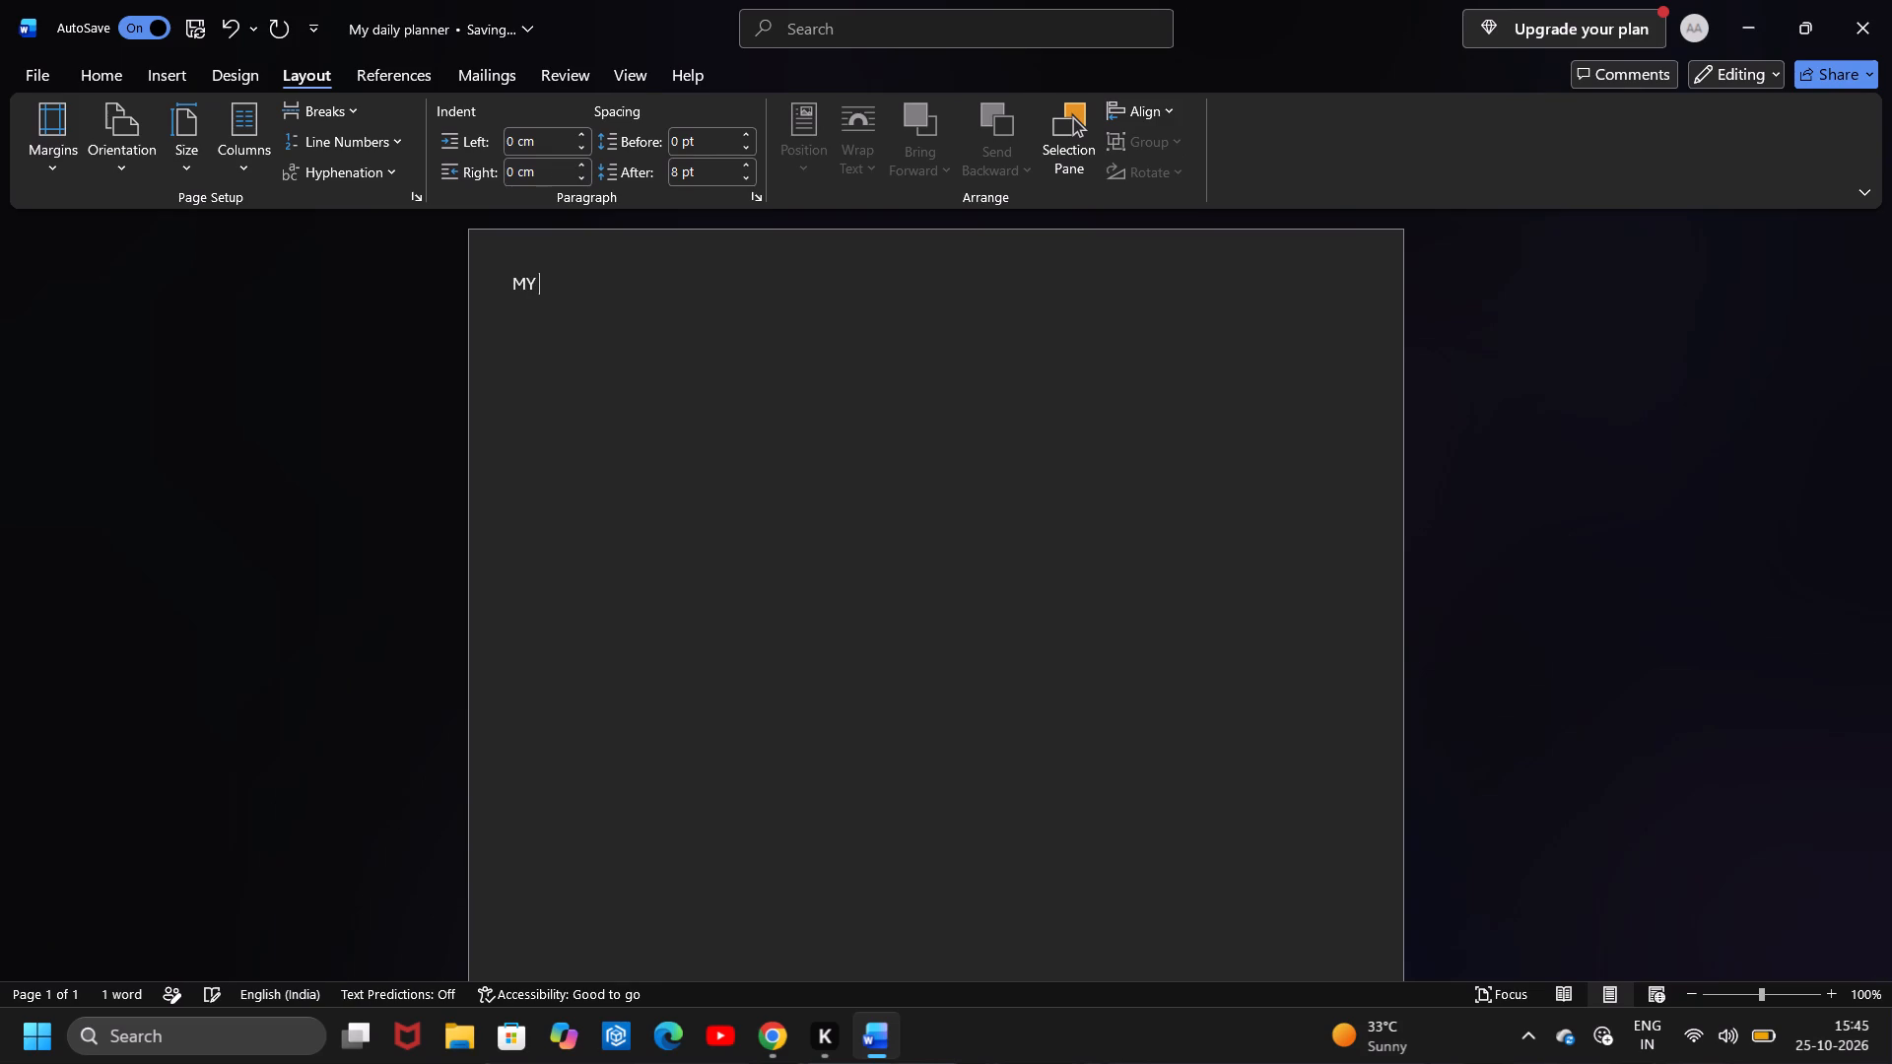
# Complete the title on the first line of the page so it reads "MY DAILY PLANNER".
pyautogui.write('DAILY')
pyautogui.press('space')
pyautogui.write('PLANNER')
pyautogui.press('space')
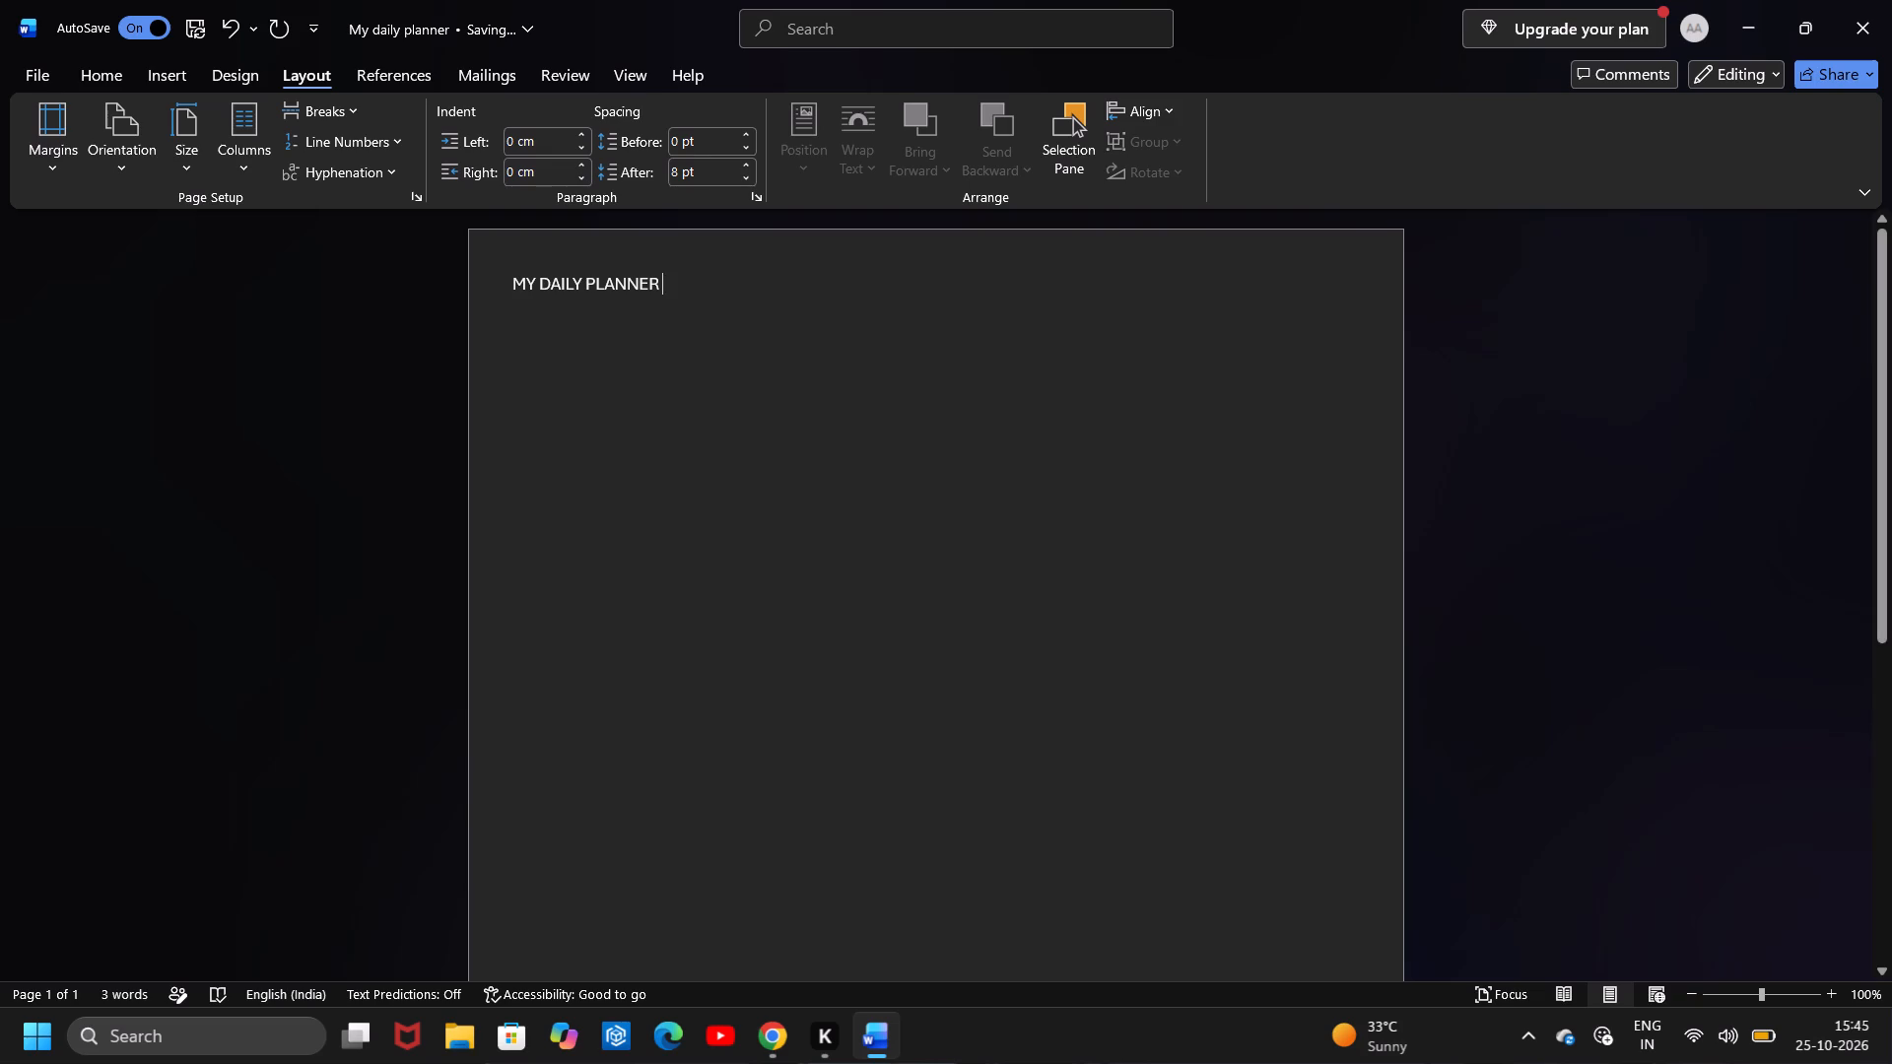
# Format the title "MY DAILY PLANNER" in font size 20 and bold.
pyautogui.tripleClick(585, 307)
pyautogui.tripleClick(585, 307)
pyautogui.click(585, 307)
pyautogui.click(585, 307)
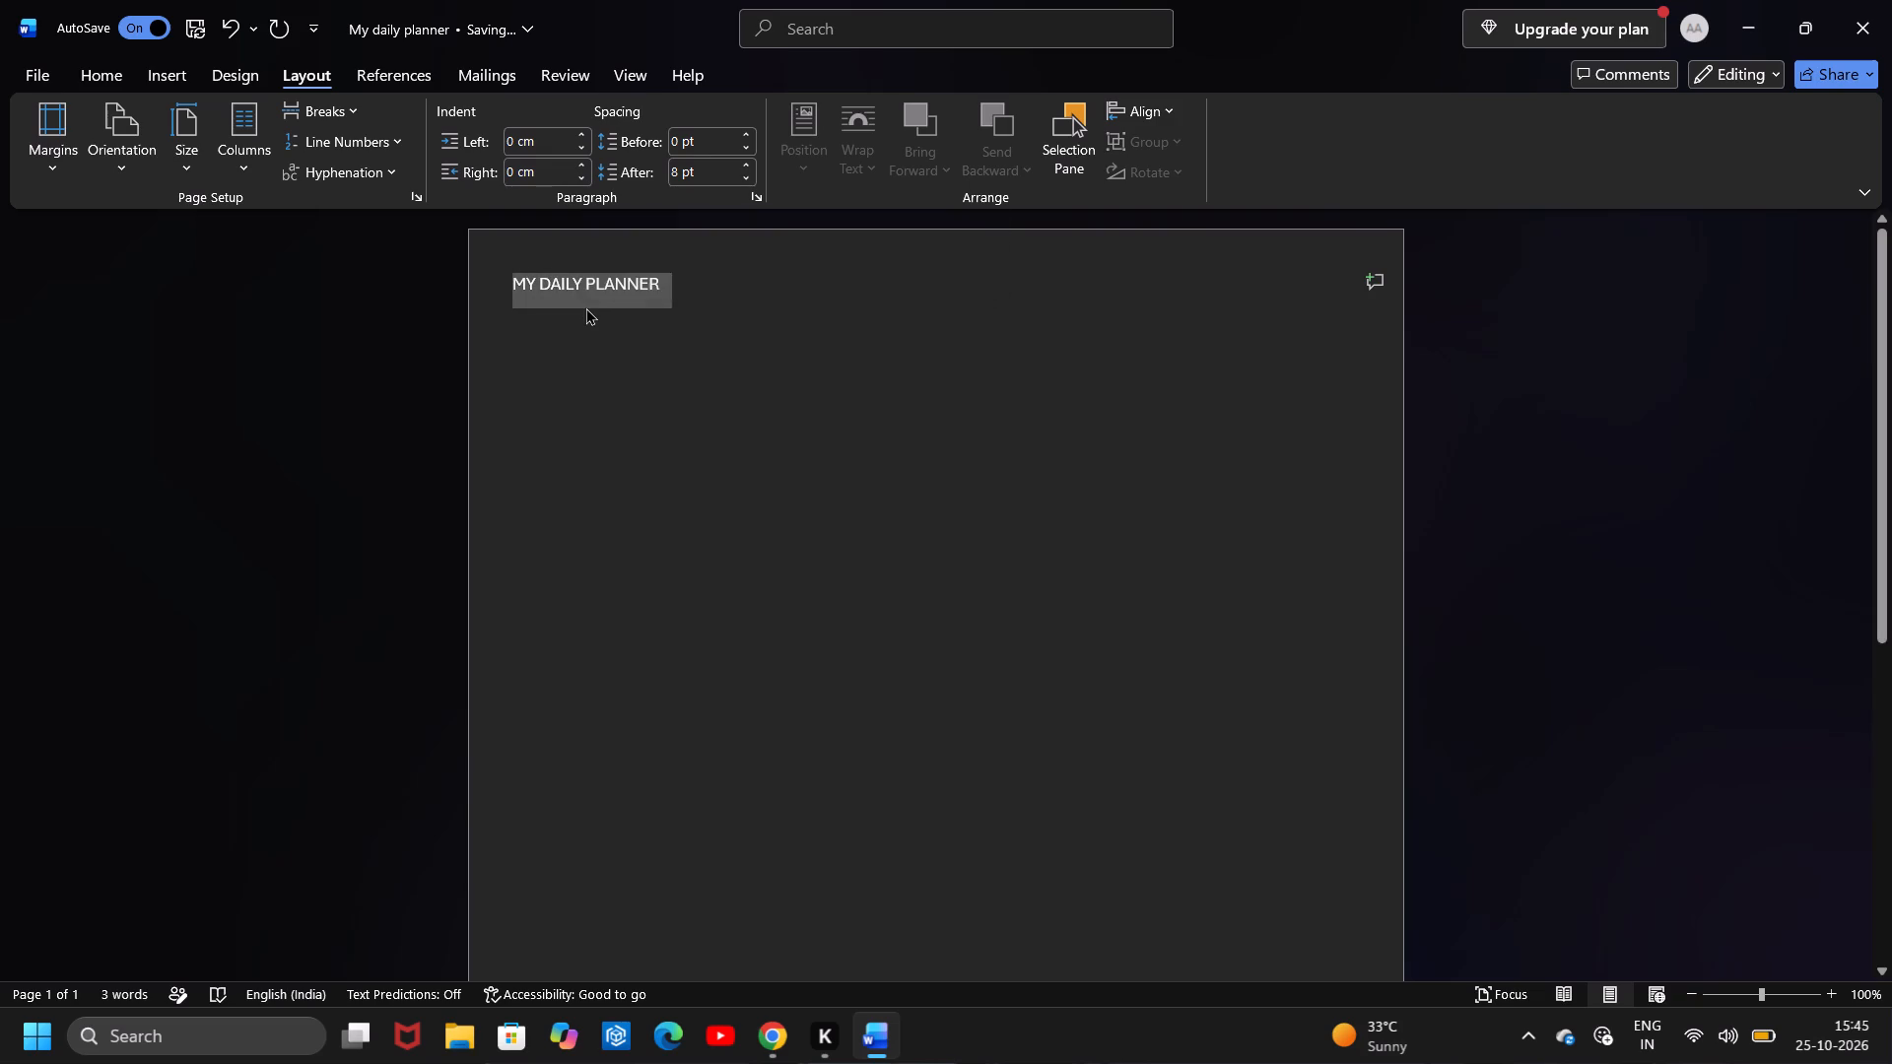
pyautogui.moveTo(522, 288); pyautogui.dragTo(642, 299)
pyautogui.moveTo(642, 299); pyautogui.dragTo(664, 298)
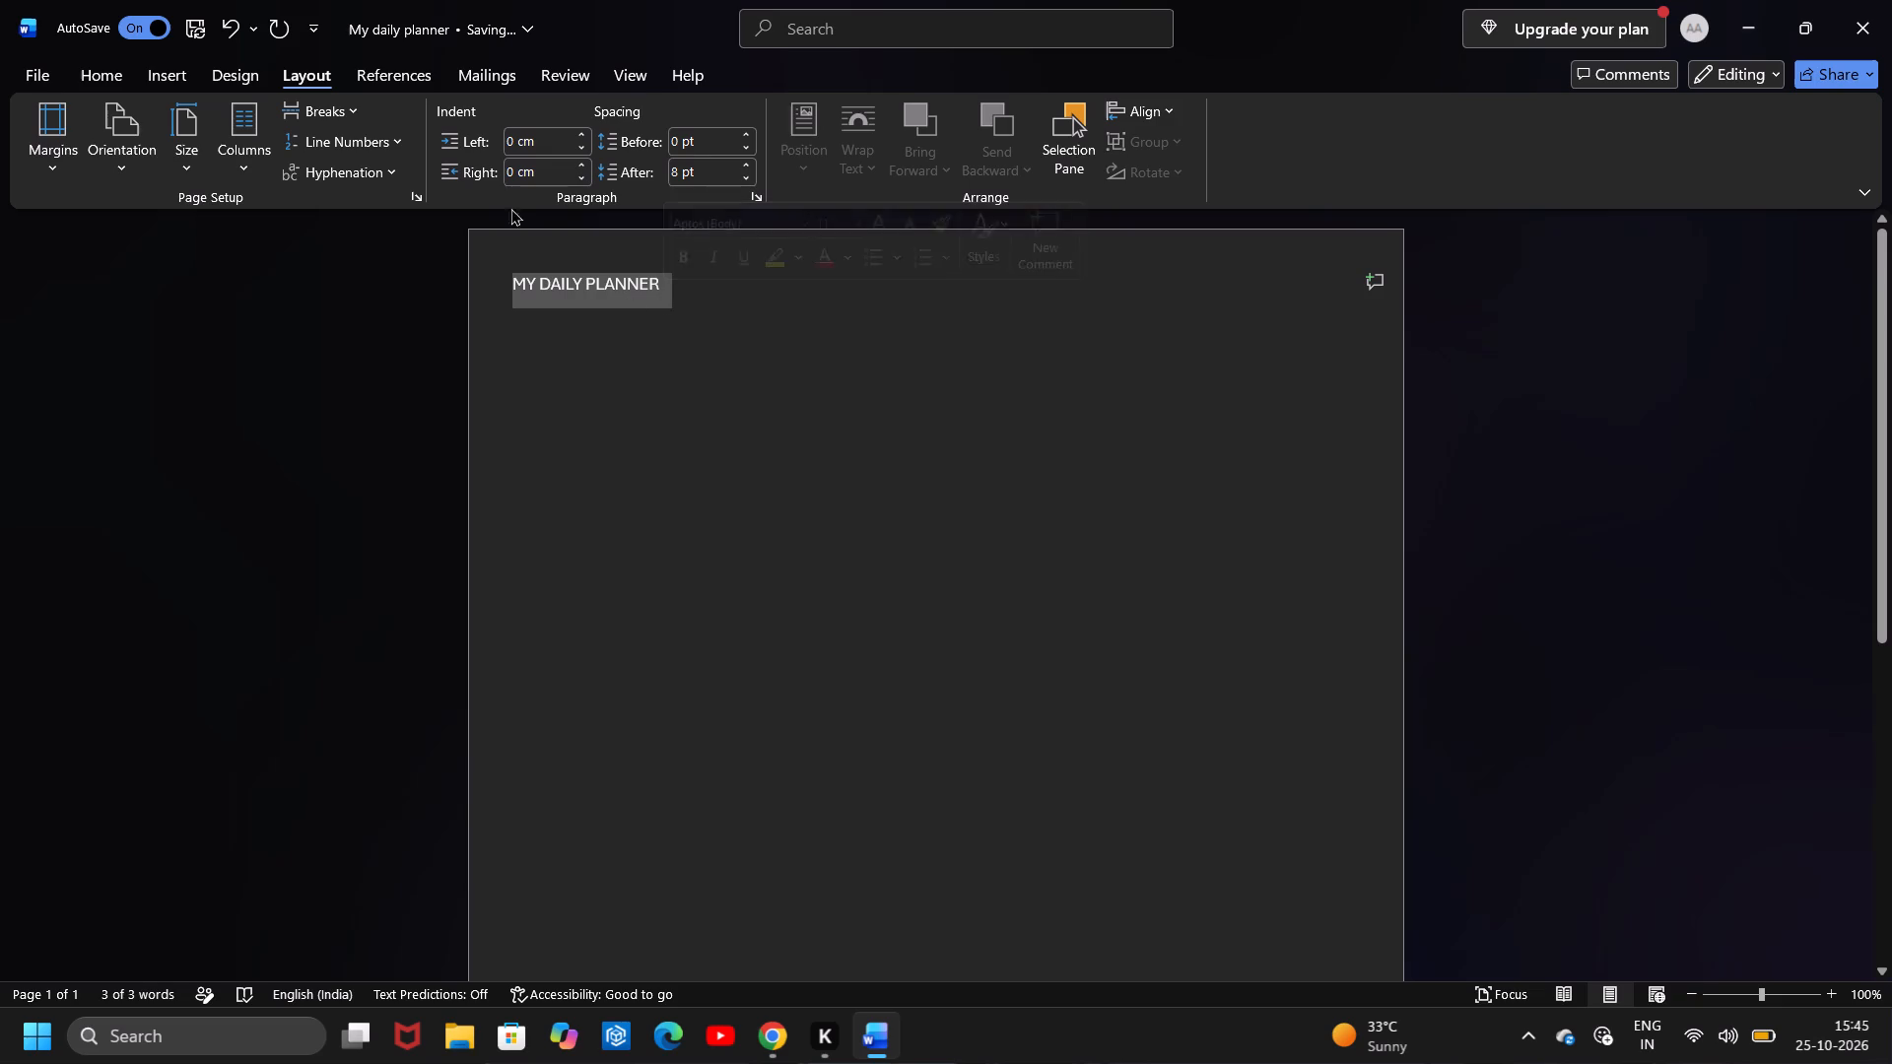
pyautogui.click(111, 60)
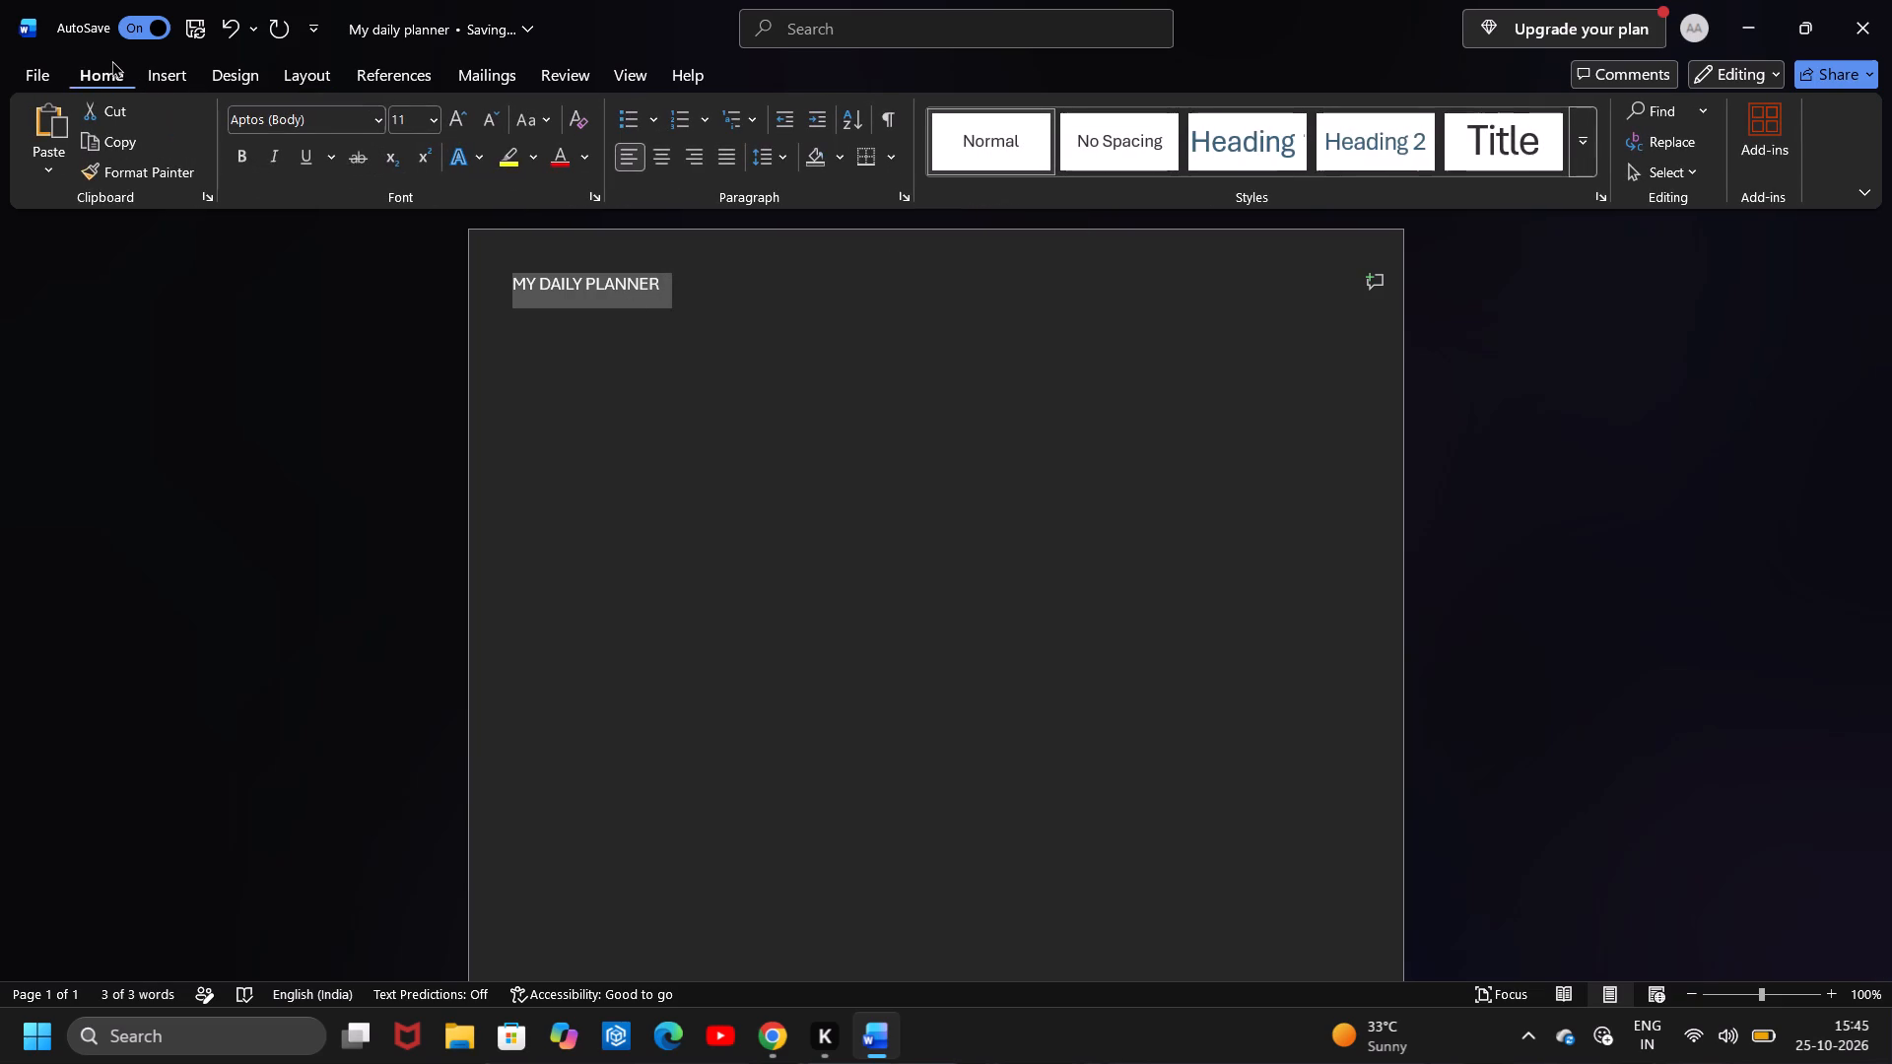
pyautogui.click(433, 123)
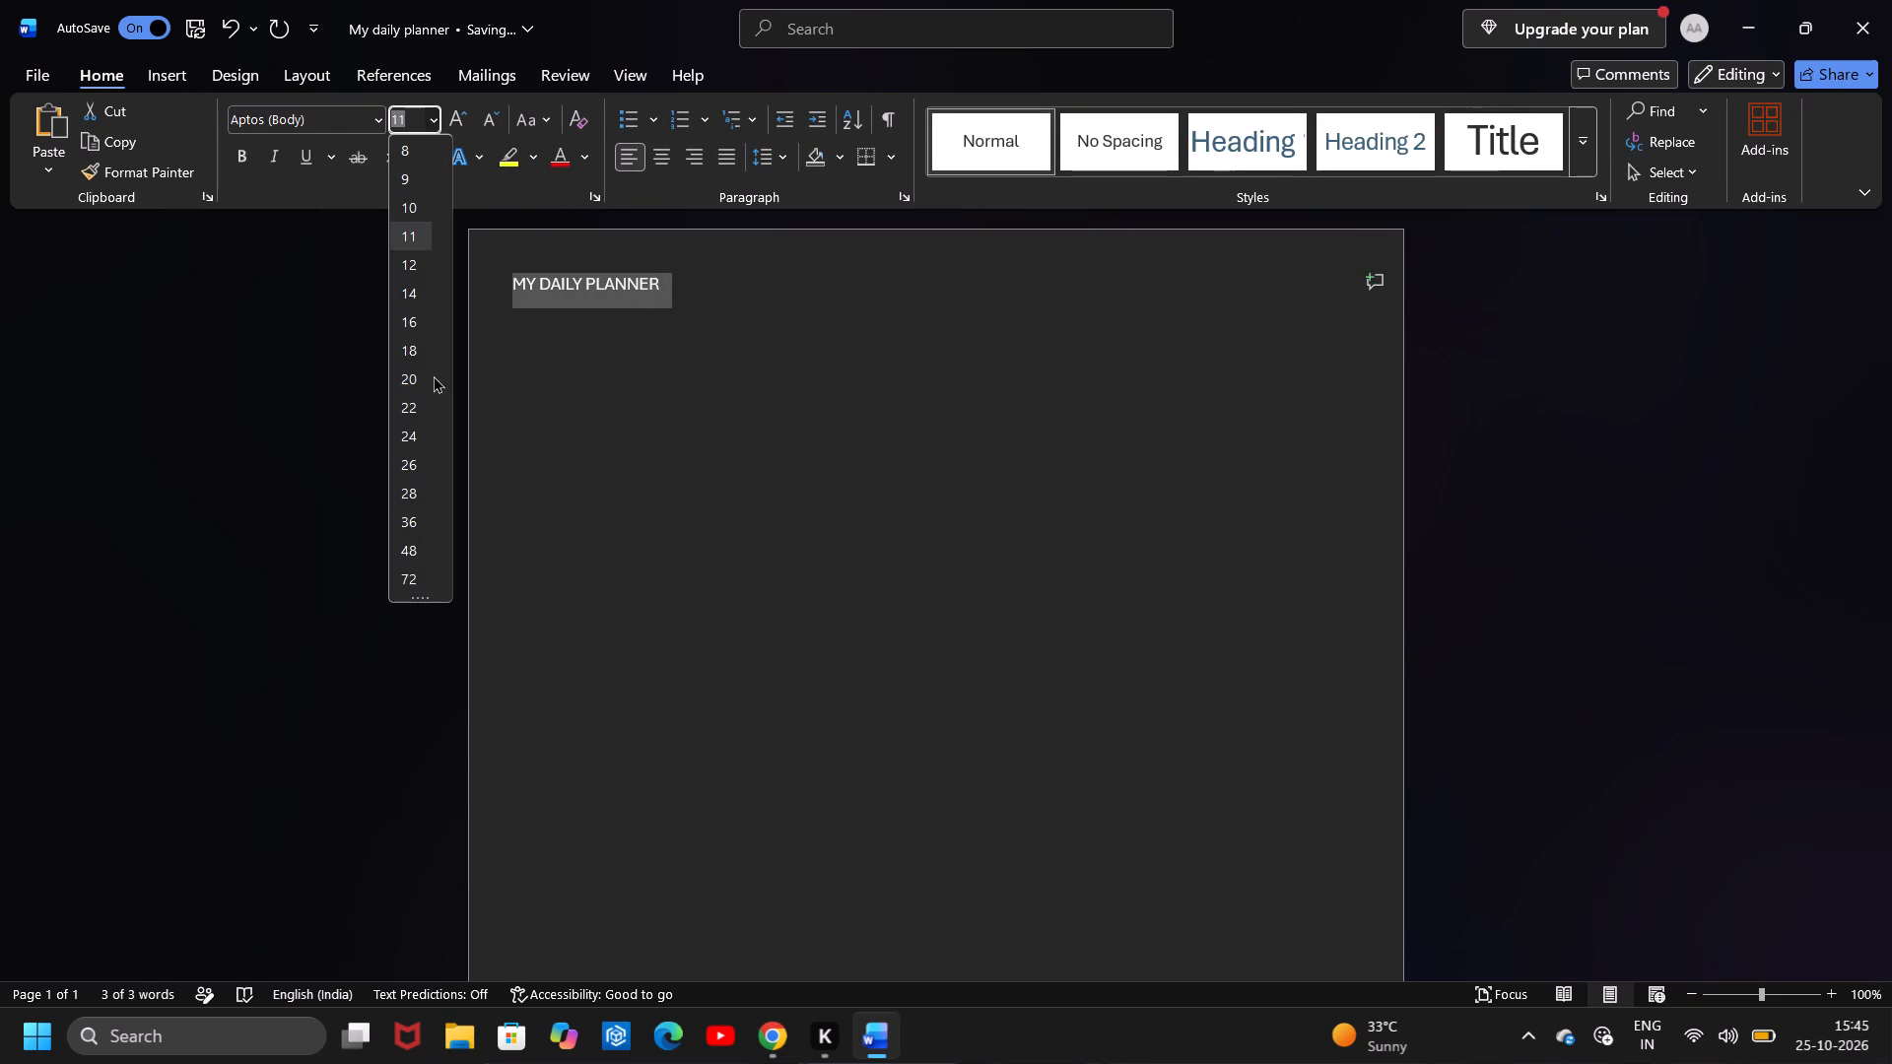
pyautogui.click(405, 376)
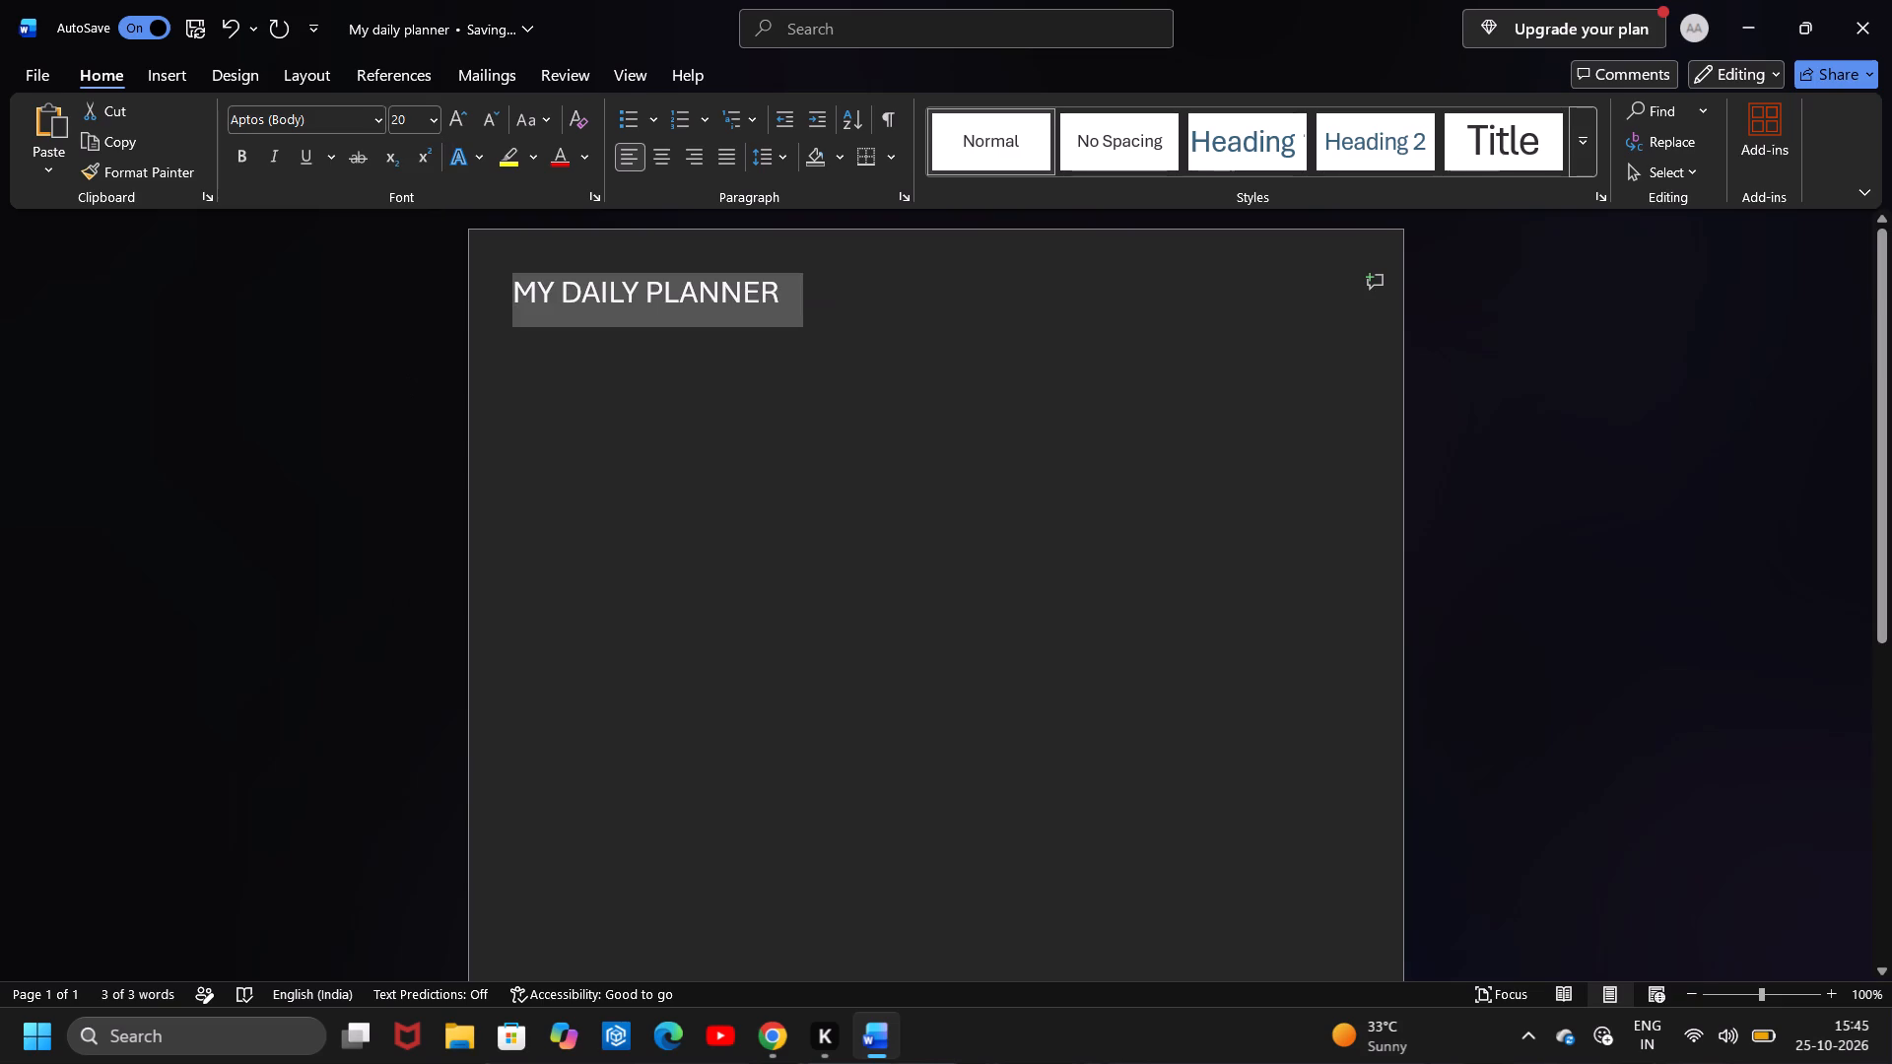
pyautogui.hotkey('ctrl', 'b')
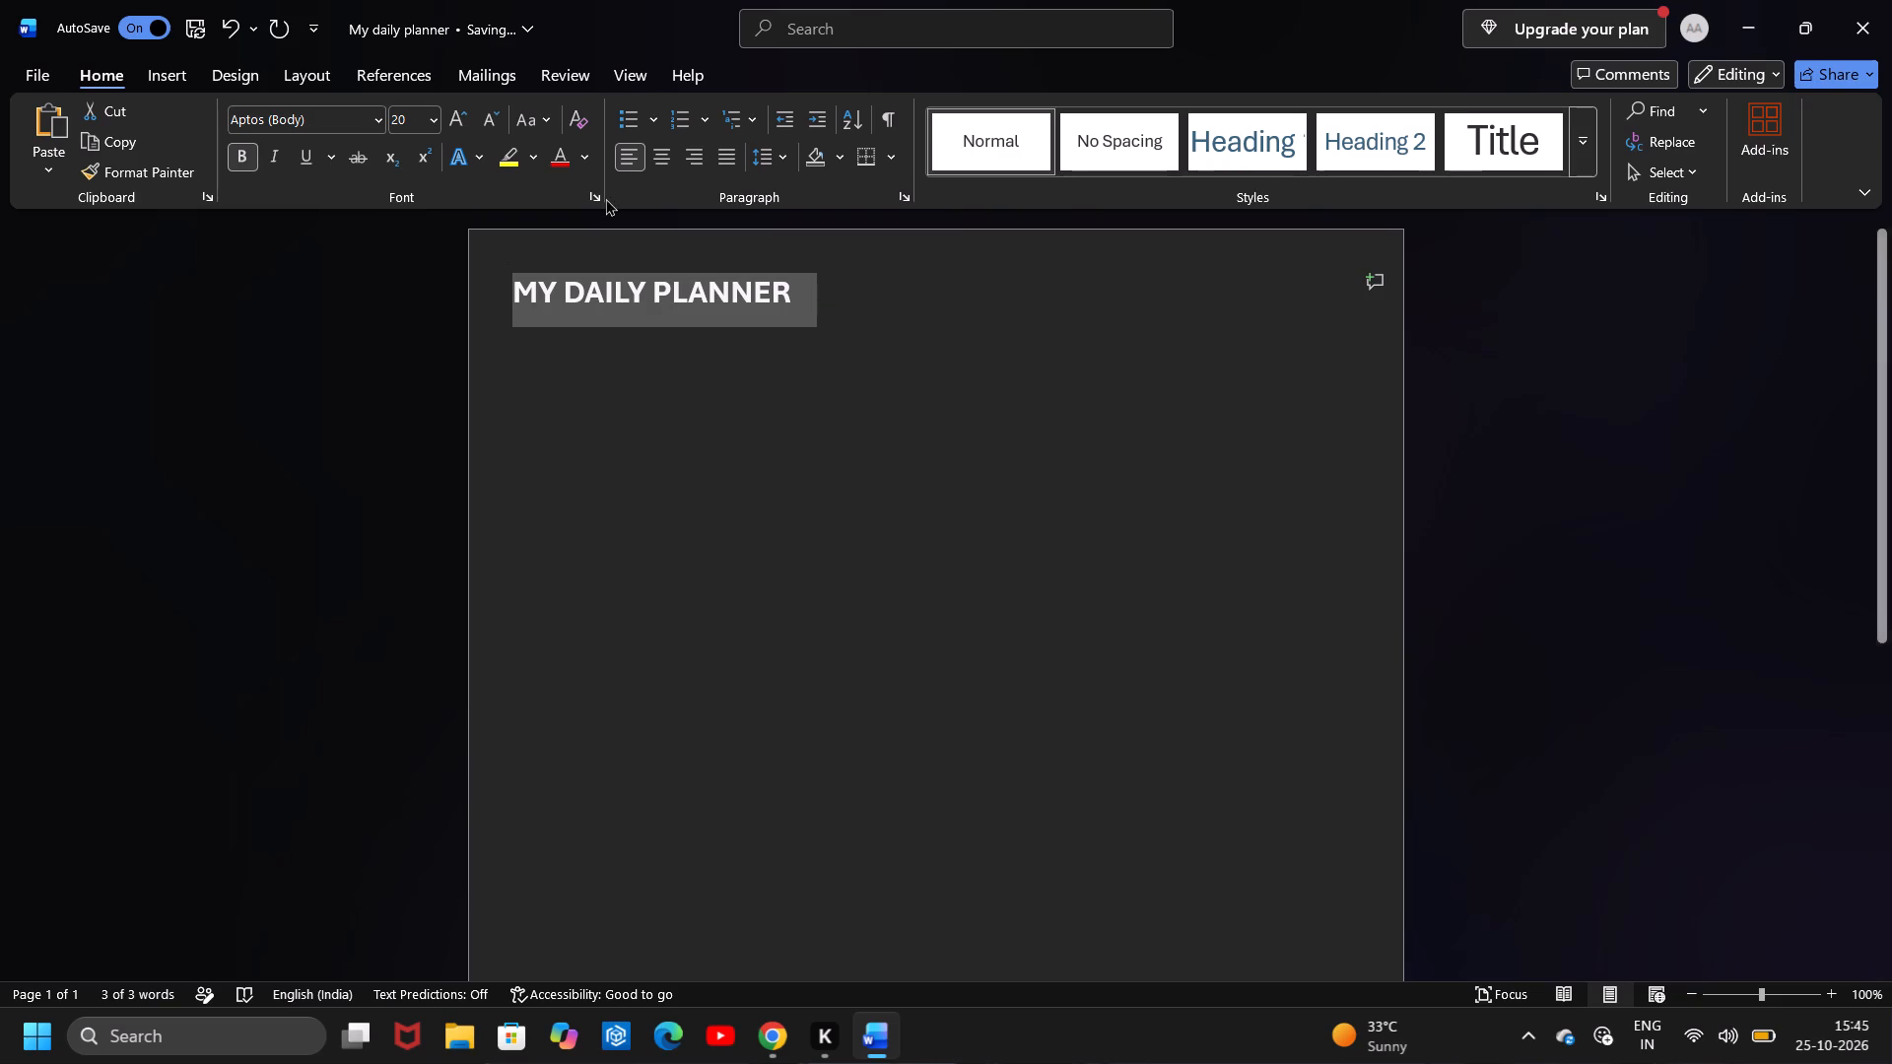
# Center the title "MY DAILY PLANNER" horizontally on the page.
pyautogui.click(664, 166)
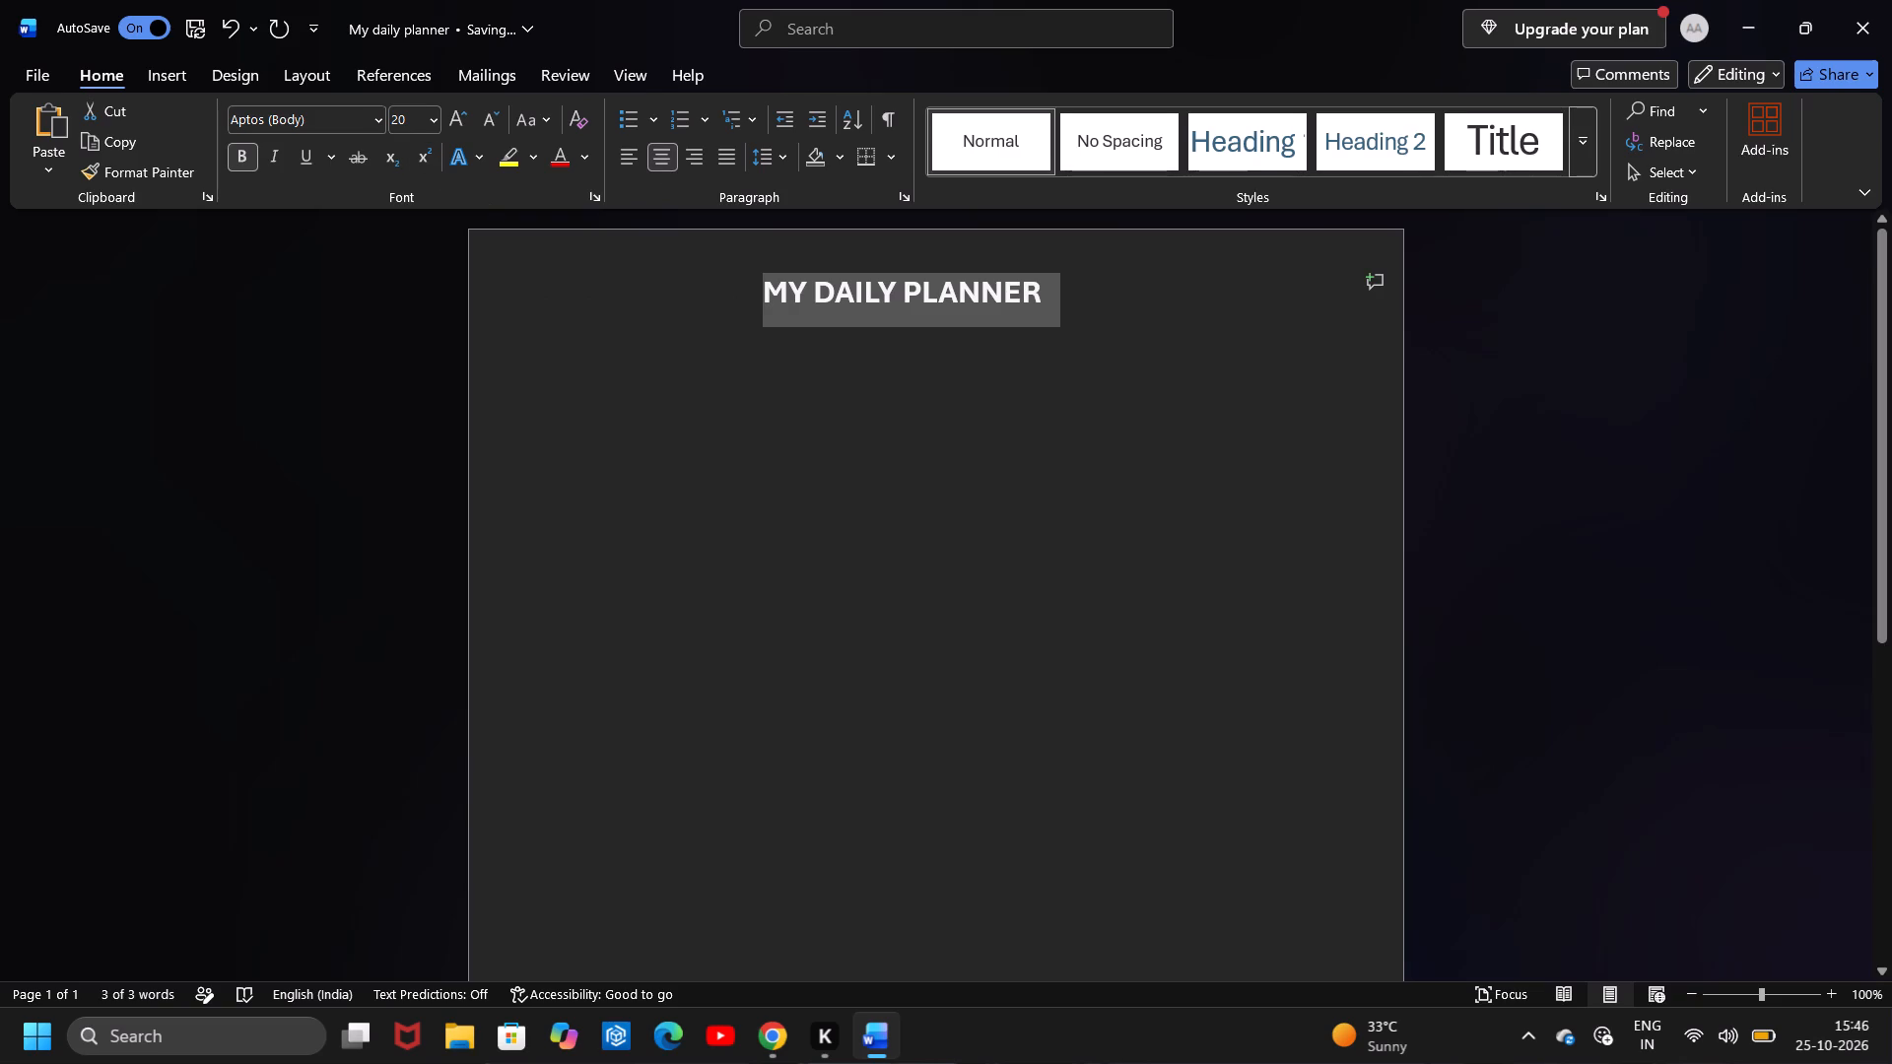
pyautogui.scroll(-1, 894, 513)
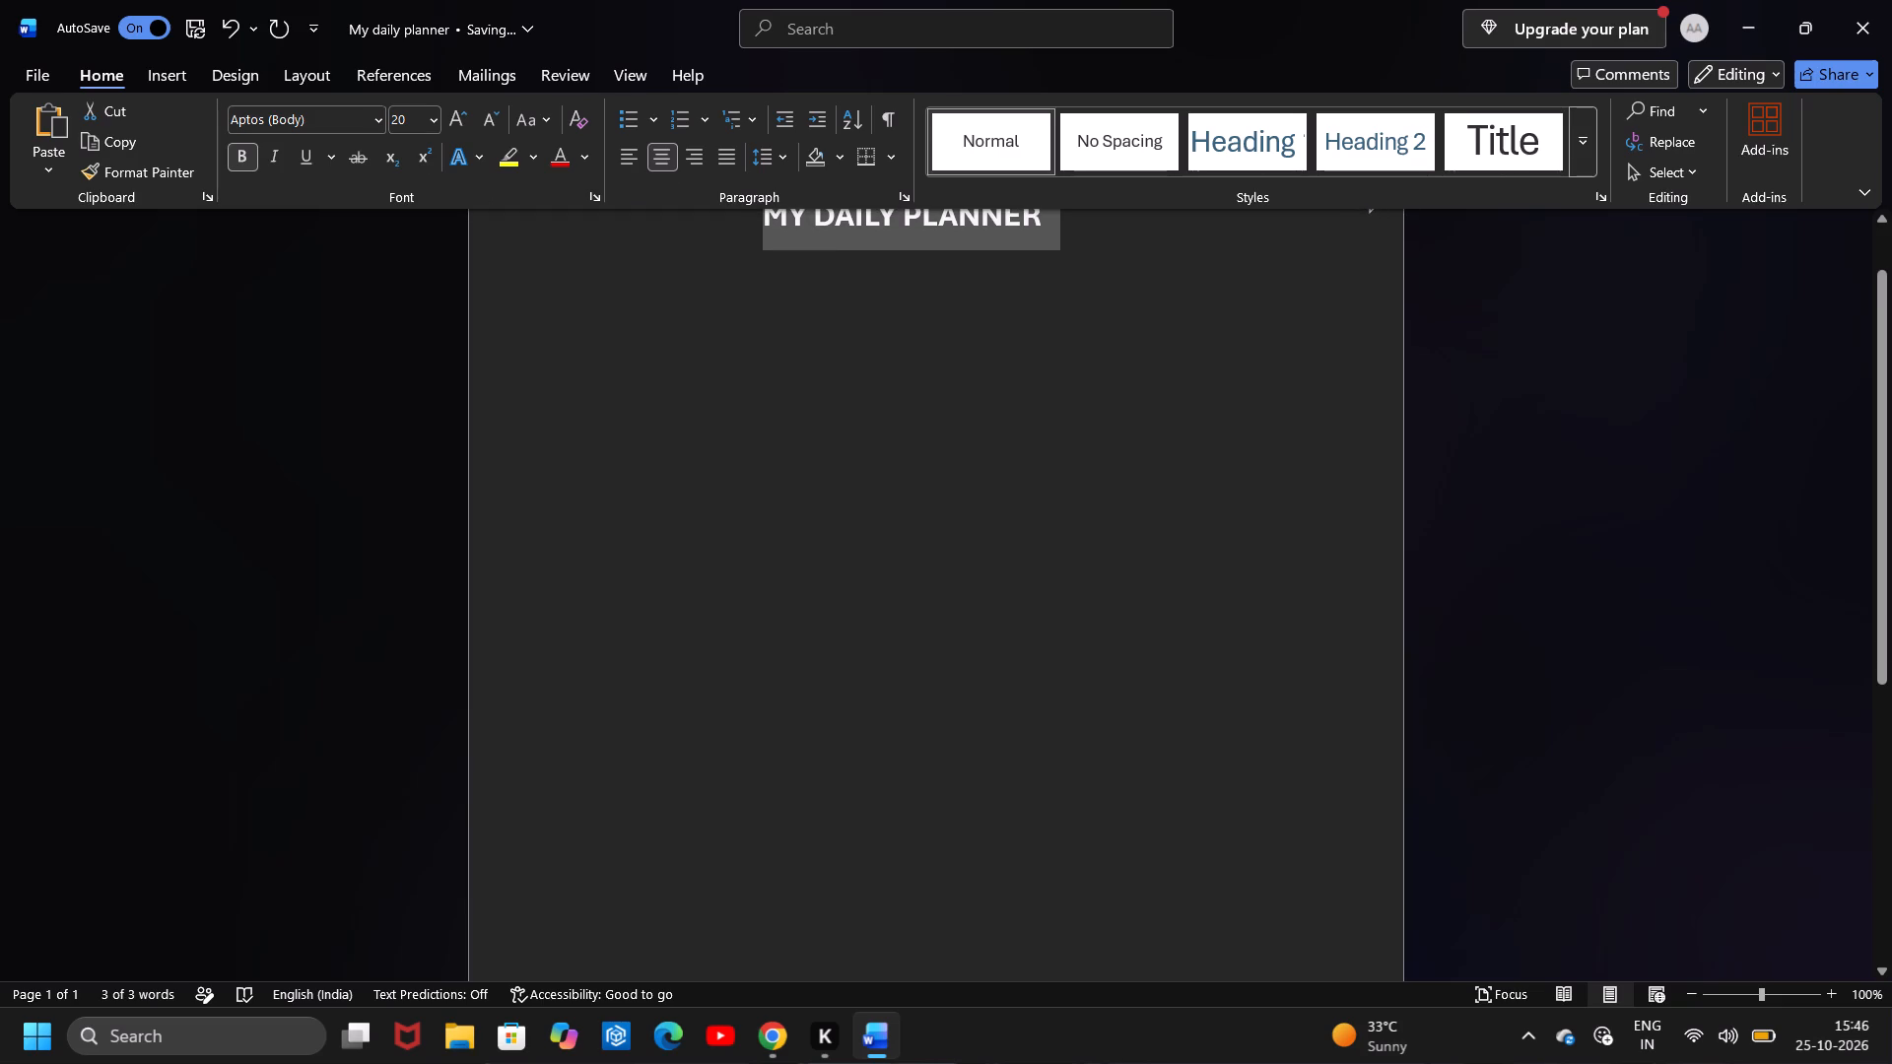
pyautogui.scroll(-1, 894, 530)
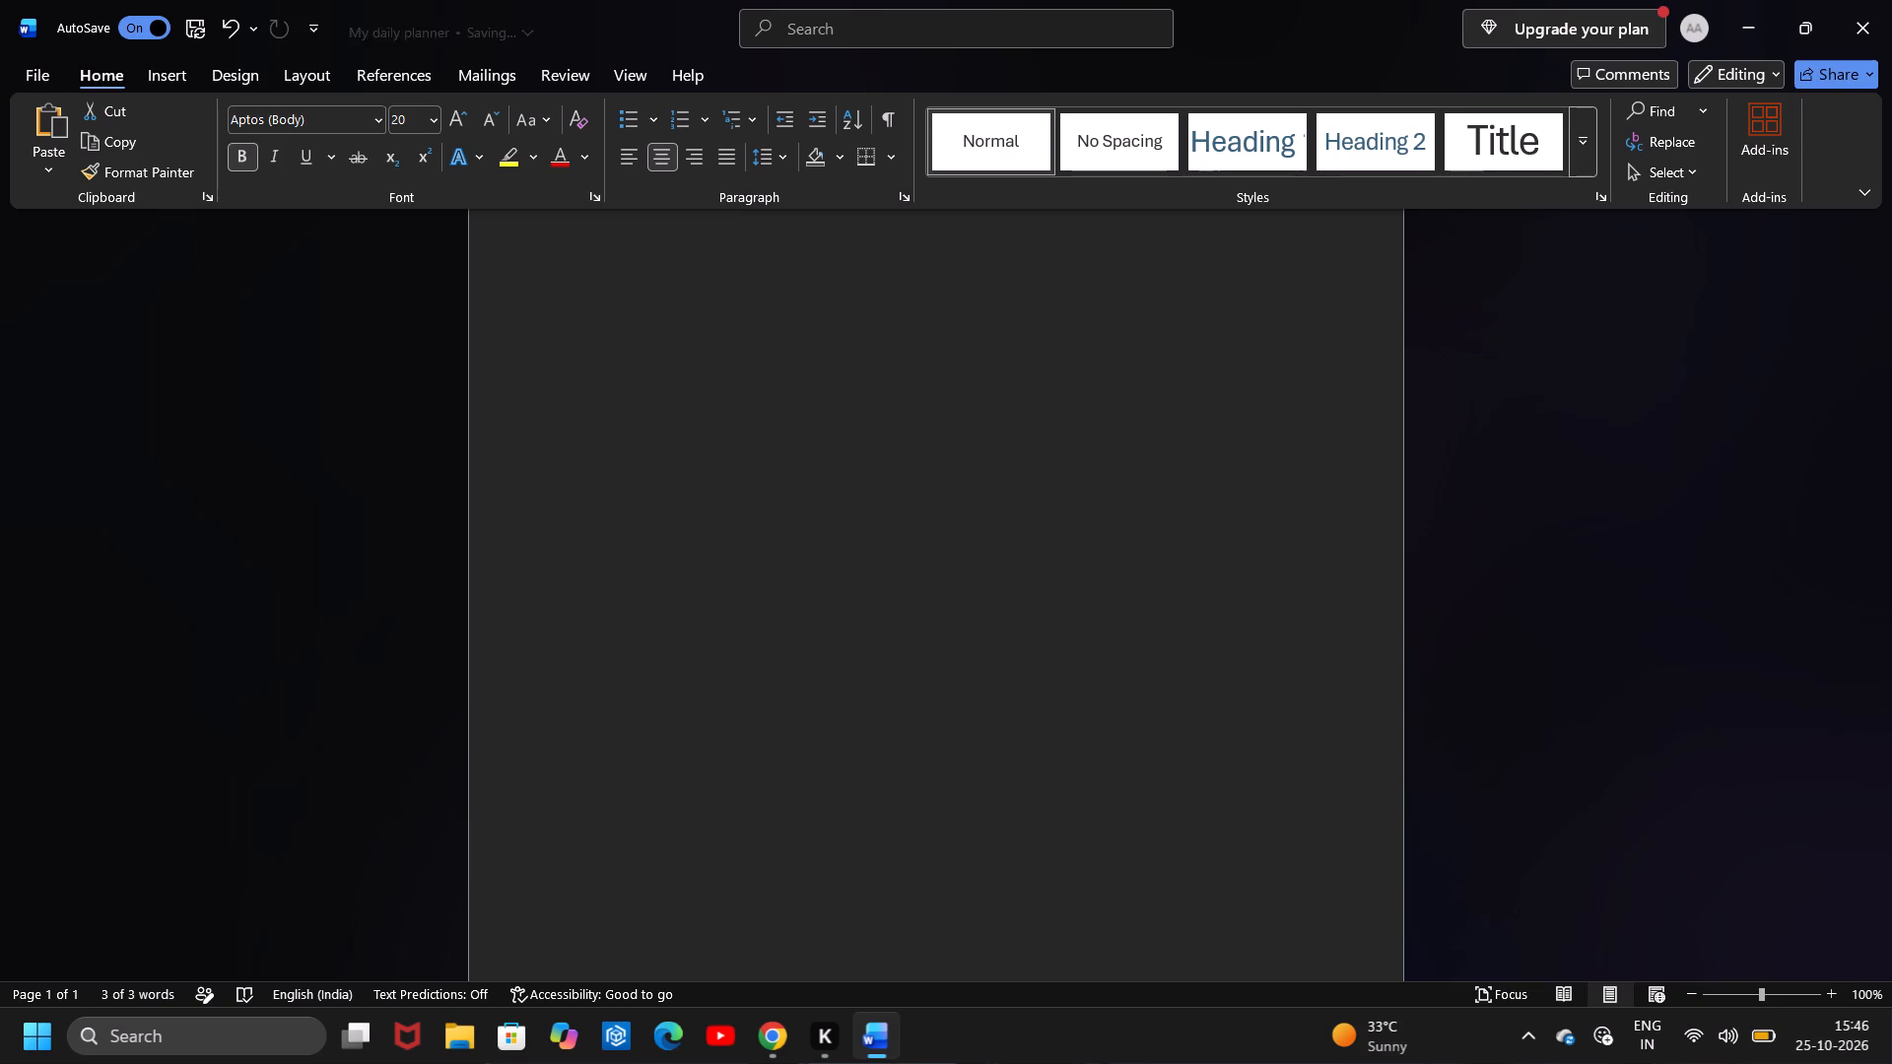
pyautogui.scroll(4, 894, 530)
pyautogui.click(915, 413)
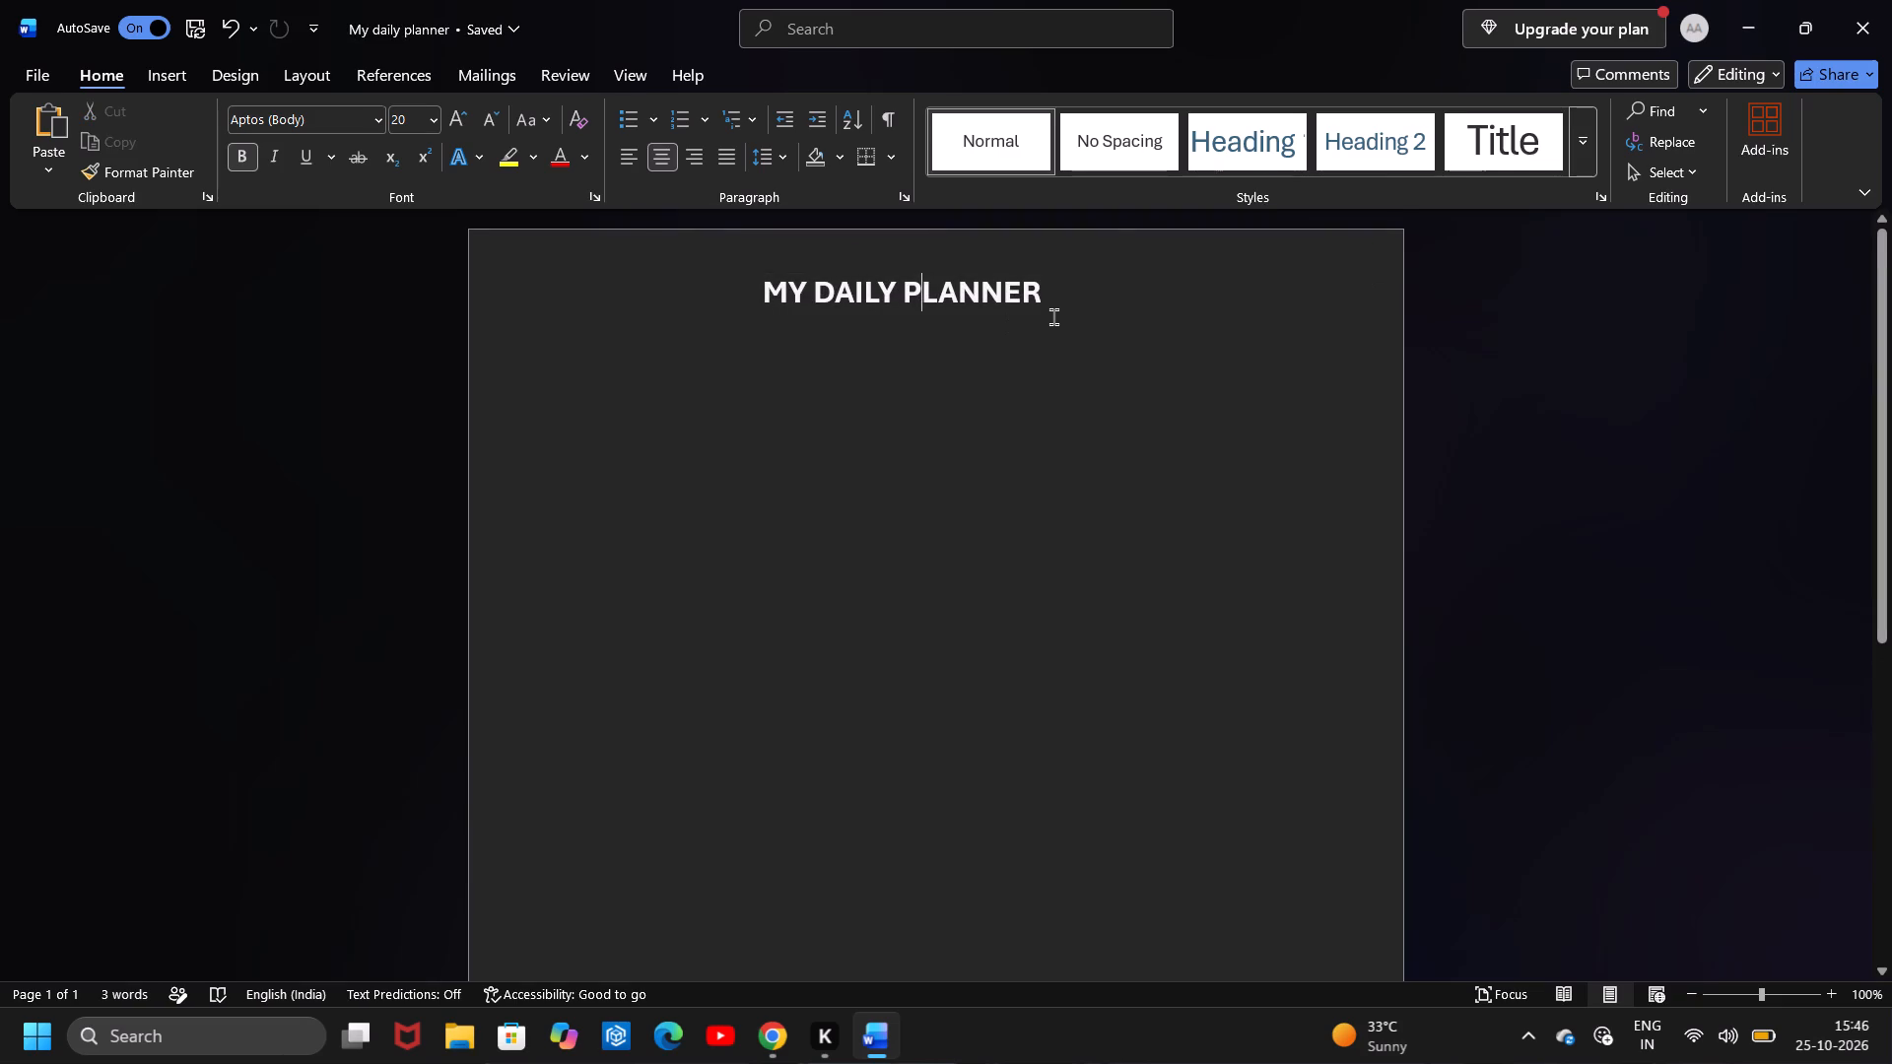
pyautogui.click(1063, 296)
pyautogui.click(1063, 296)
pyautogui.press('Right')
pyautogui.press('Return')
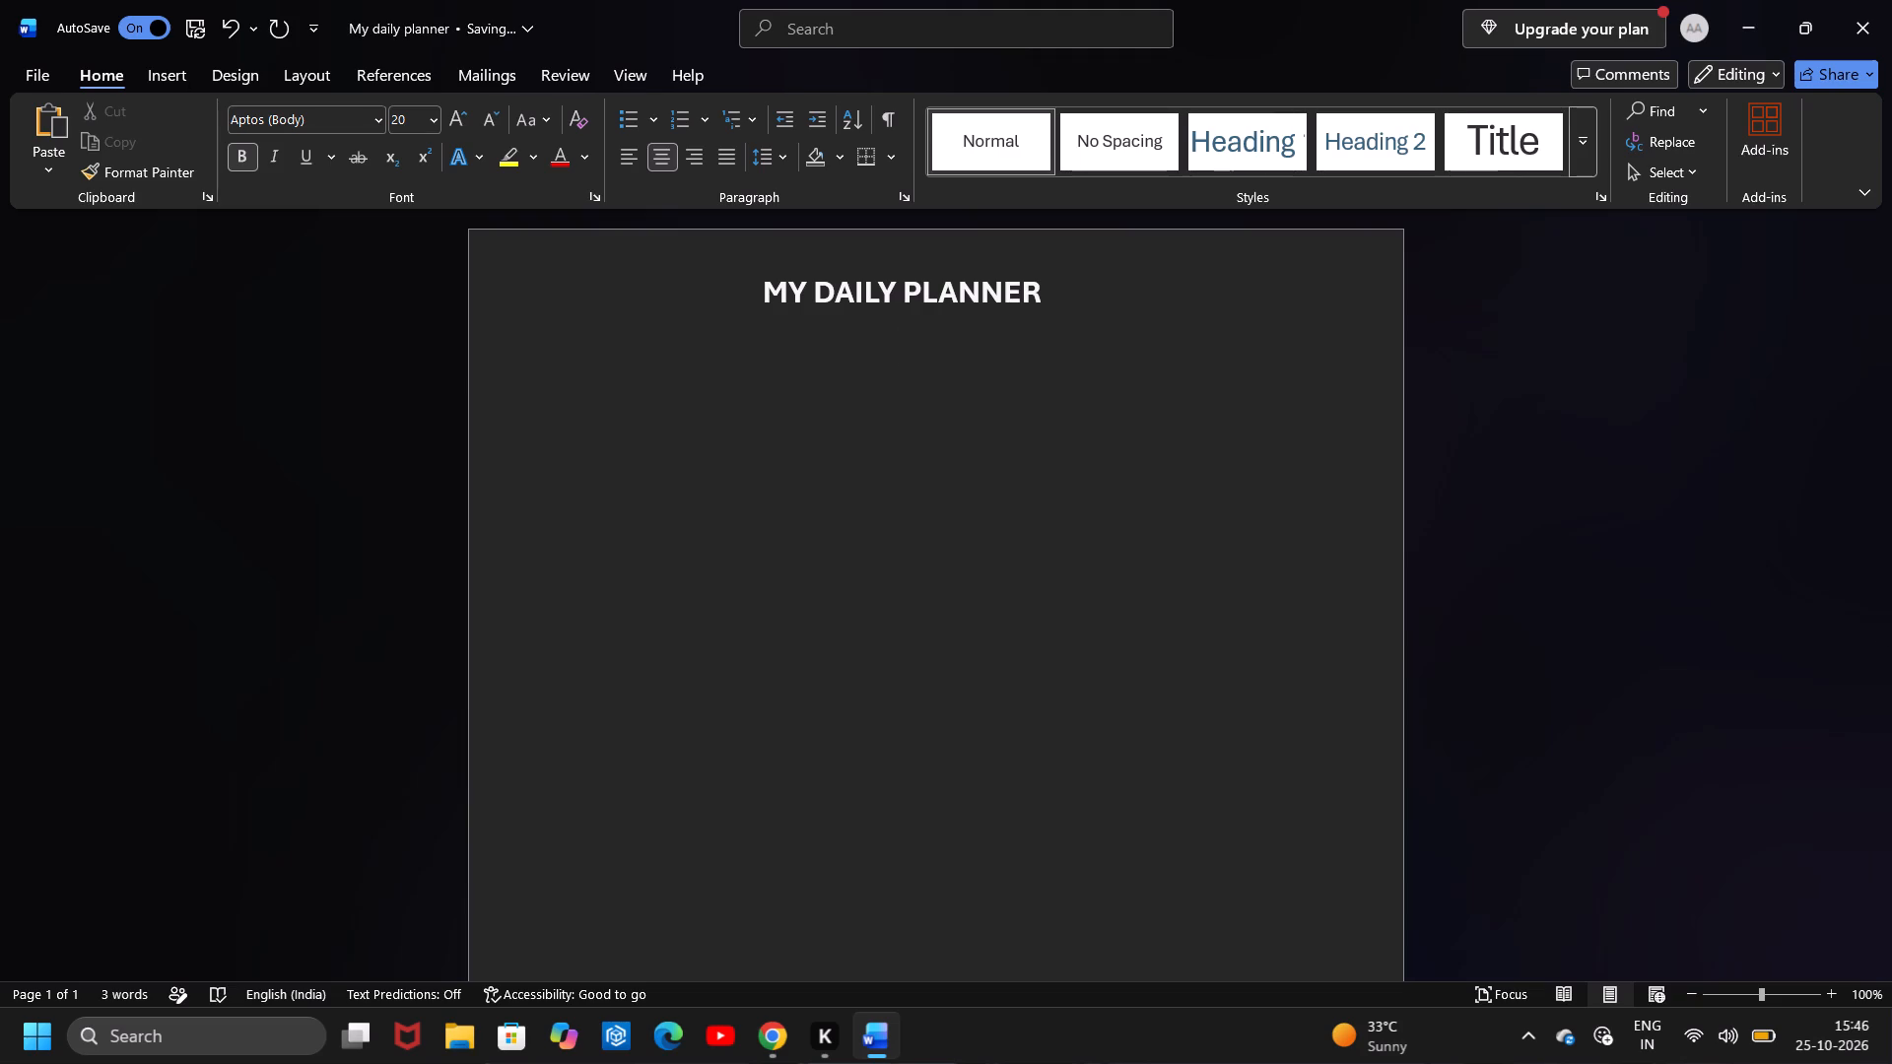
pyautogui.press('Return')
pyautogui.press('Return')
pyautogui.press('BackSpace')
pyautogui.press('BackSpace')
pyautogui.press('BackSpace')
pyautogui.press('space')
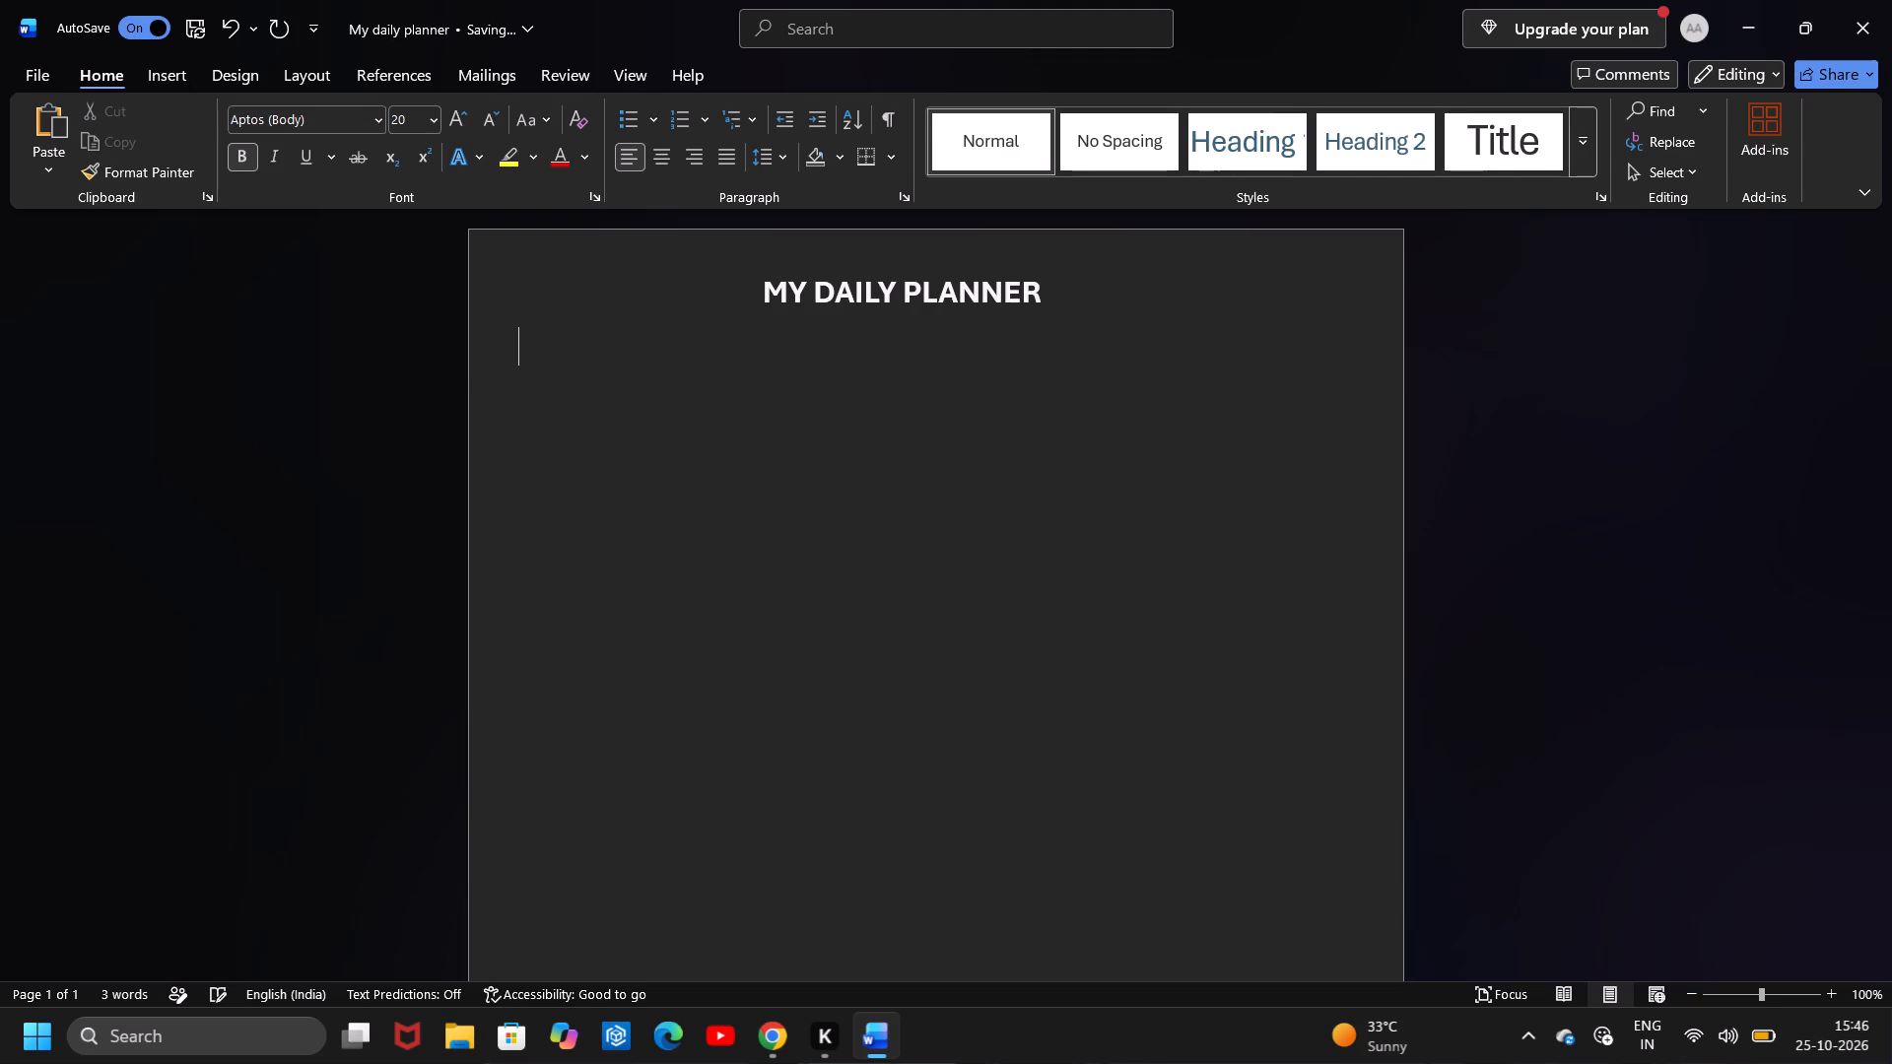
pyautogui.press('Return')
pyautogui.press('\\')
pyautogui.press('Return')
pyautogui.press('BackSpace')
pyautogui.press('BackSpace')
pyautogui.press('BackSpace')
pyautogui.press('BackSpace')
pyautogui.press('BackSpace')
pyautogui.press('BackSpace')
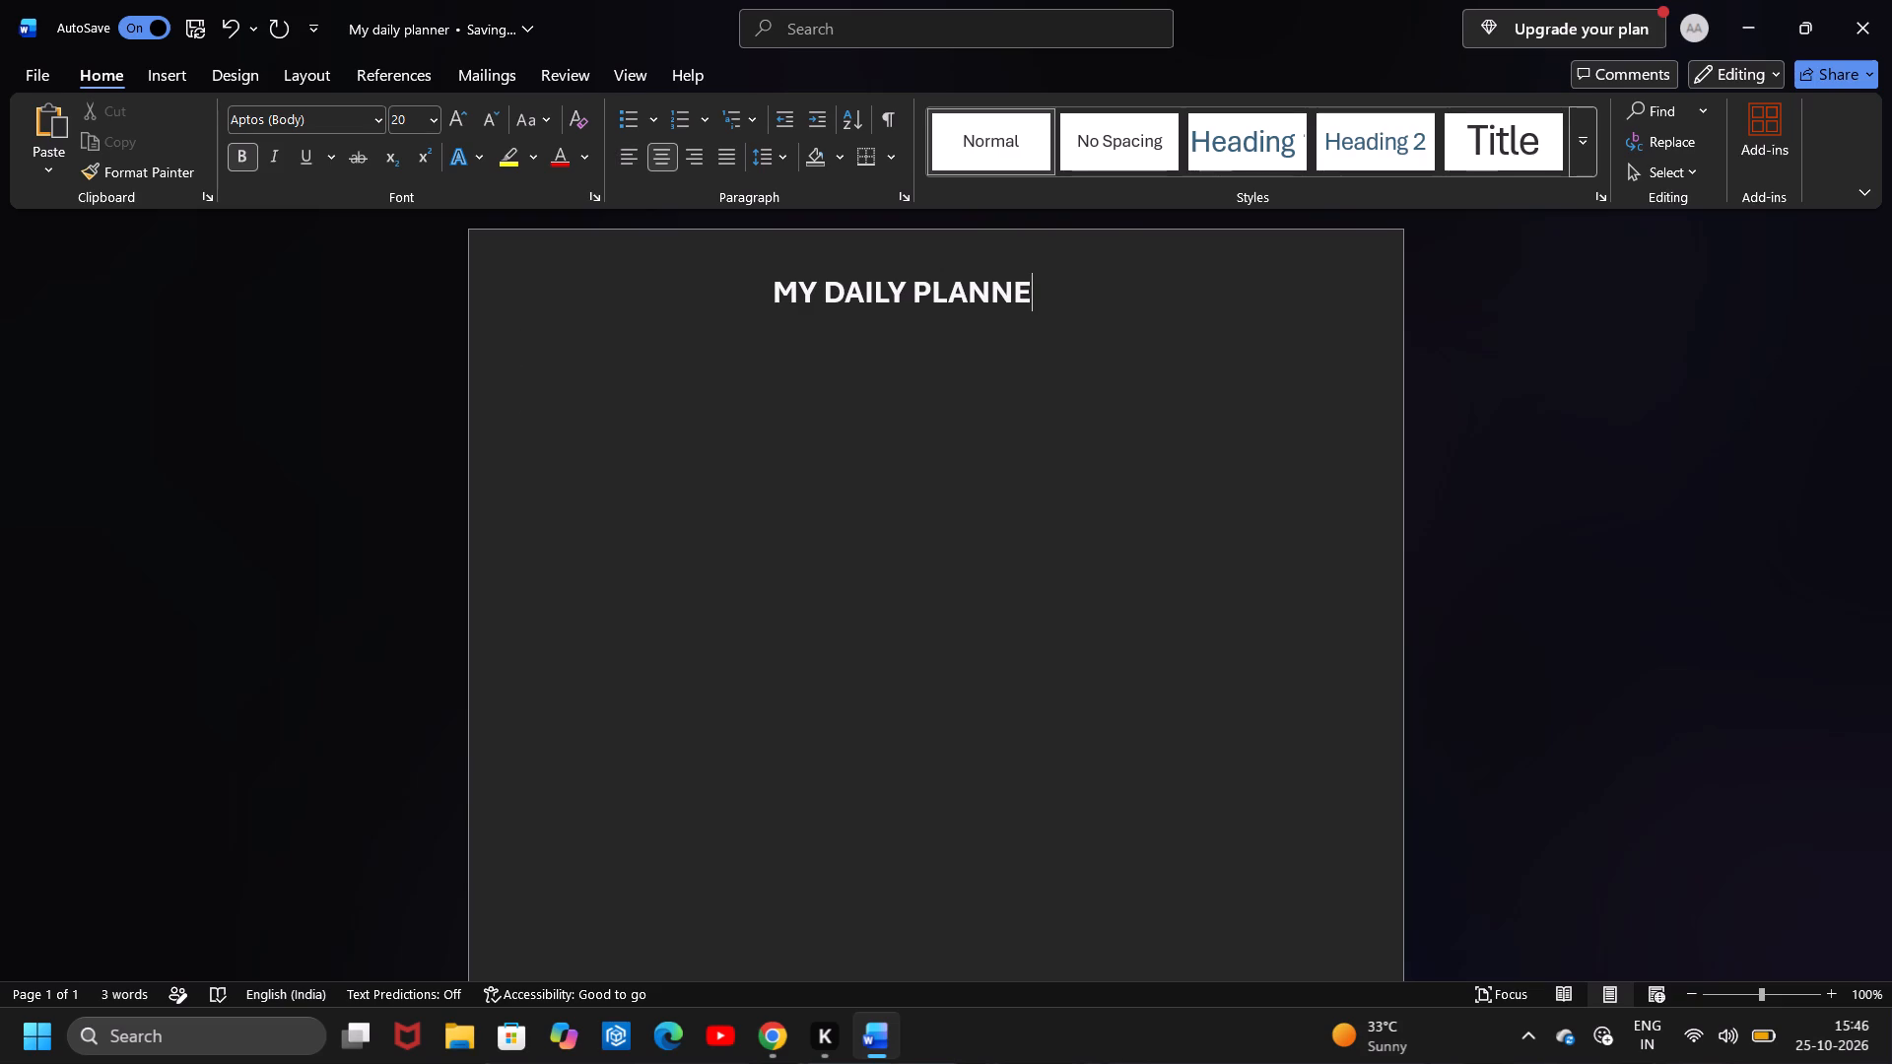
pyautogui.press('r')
# Add the full current date, "Sunday, 25 October 2026", on a new line directly below the title.
pyautogui.press('Return')
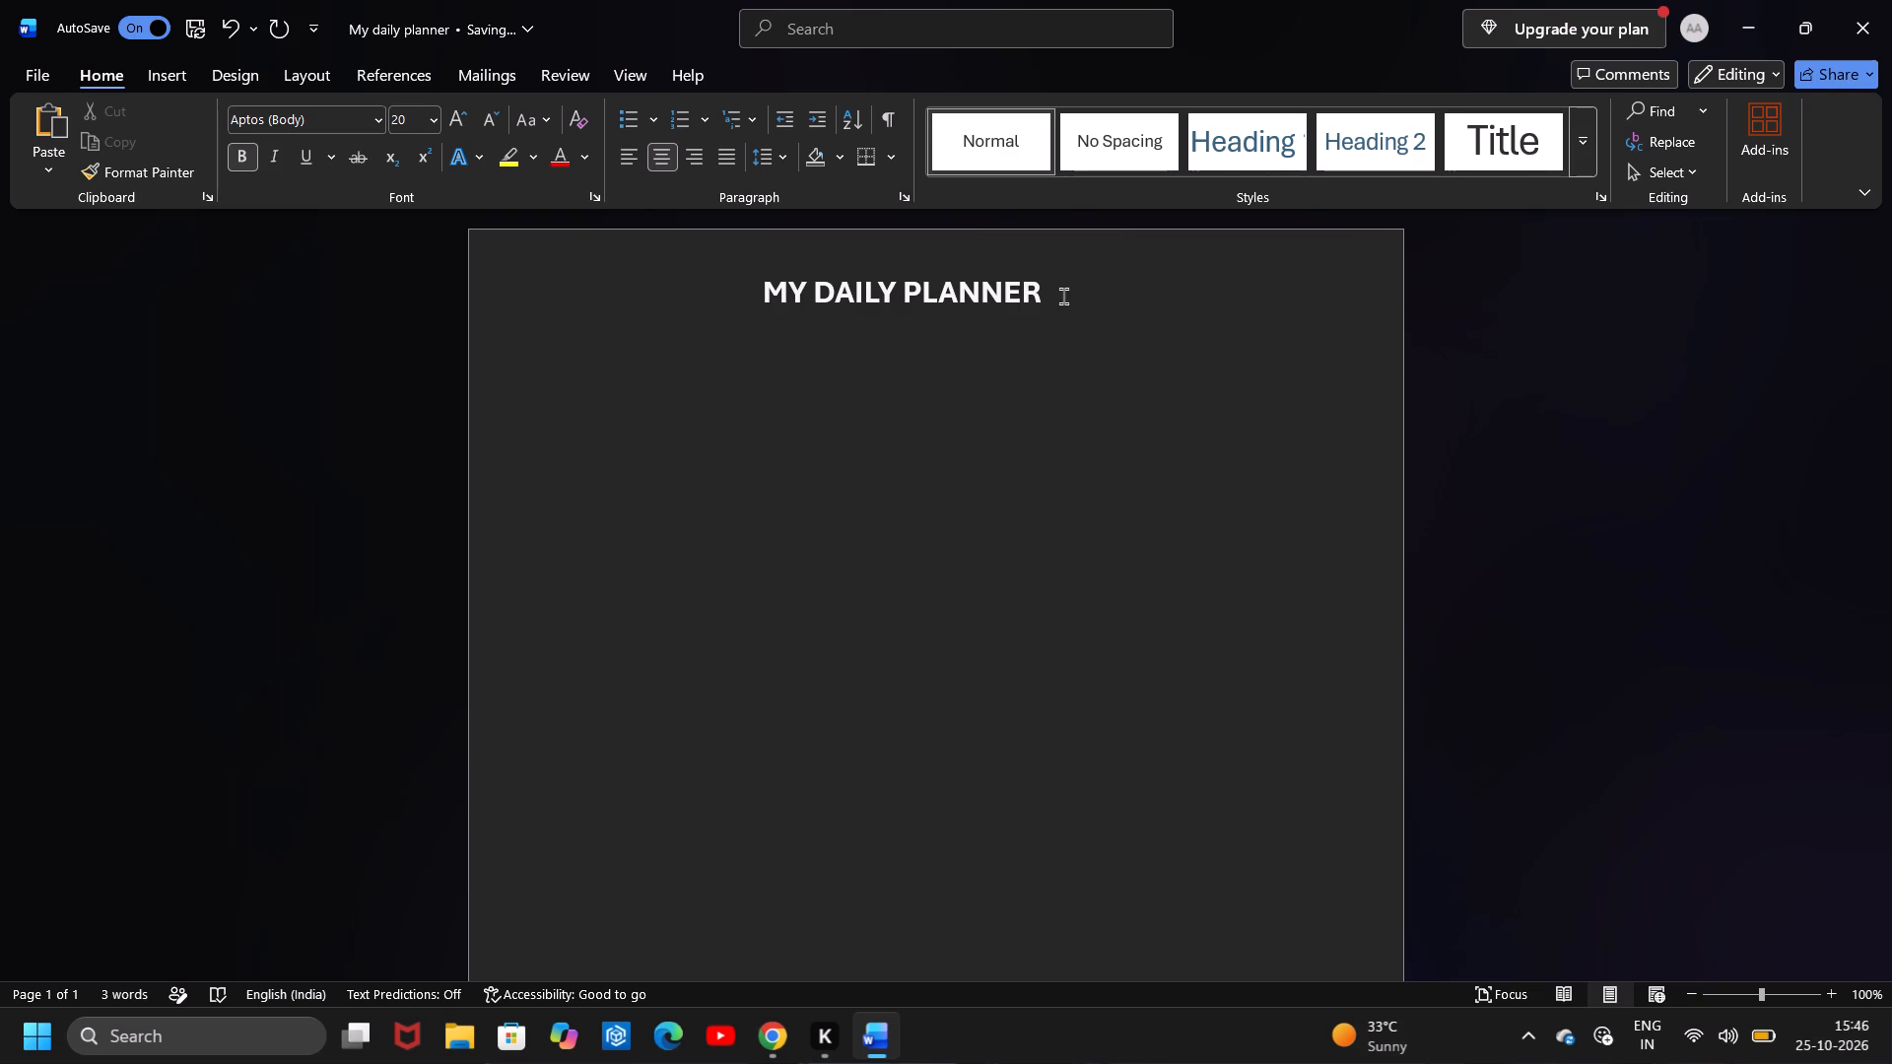
pyautogui.write('sUN')
pyautogui.press('BackSpace')
pyautogui.press('BackSpace')
pyautogui.press('BackSpace')
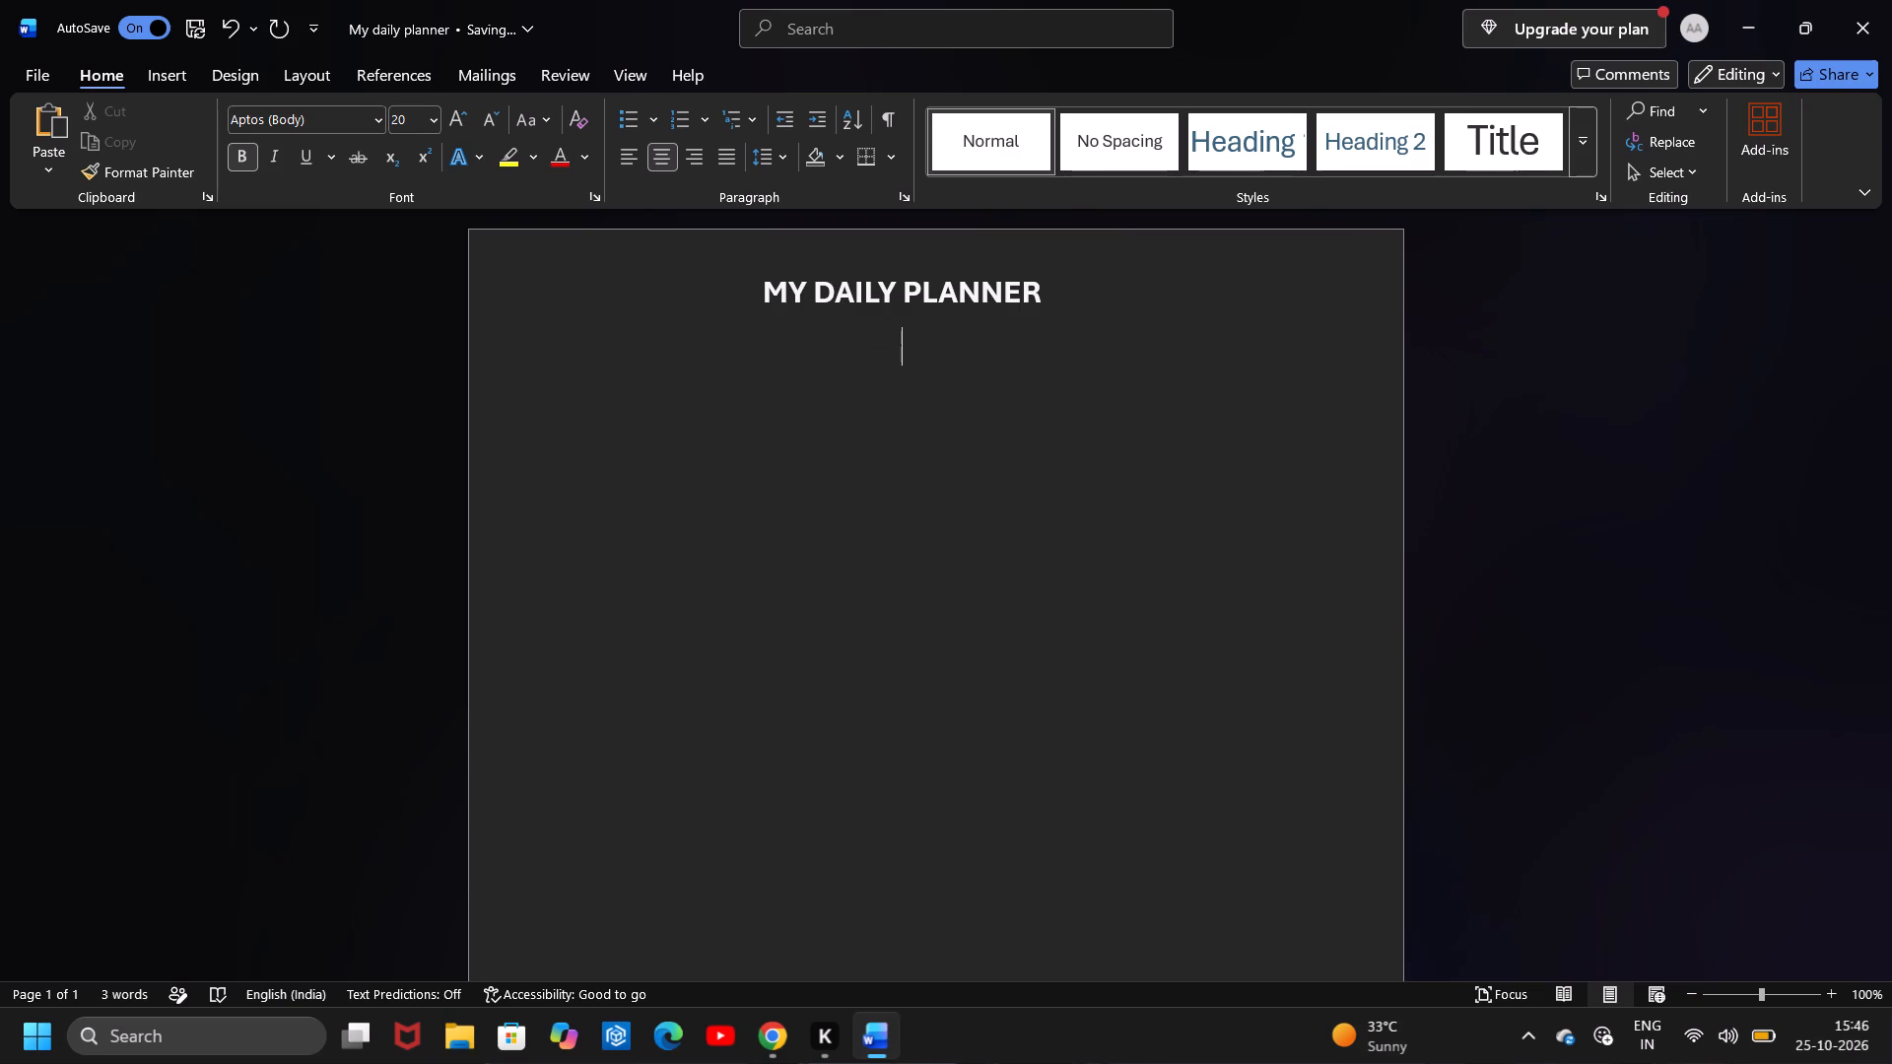
pyautogui.press('s')
pyautogui.write('unday')
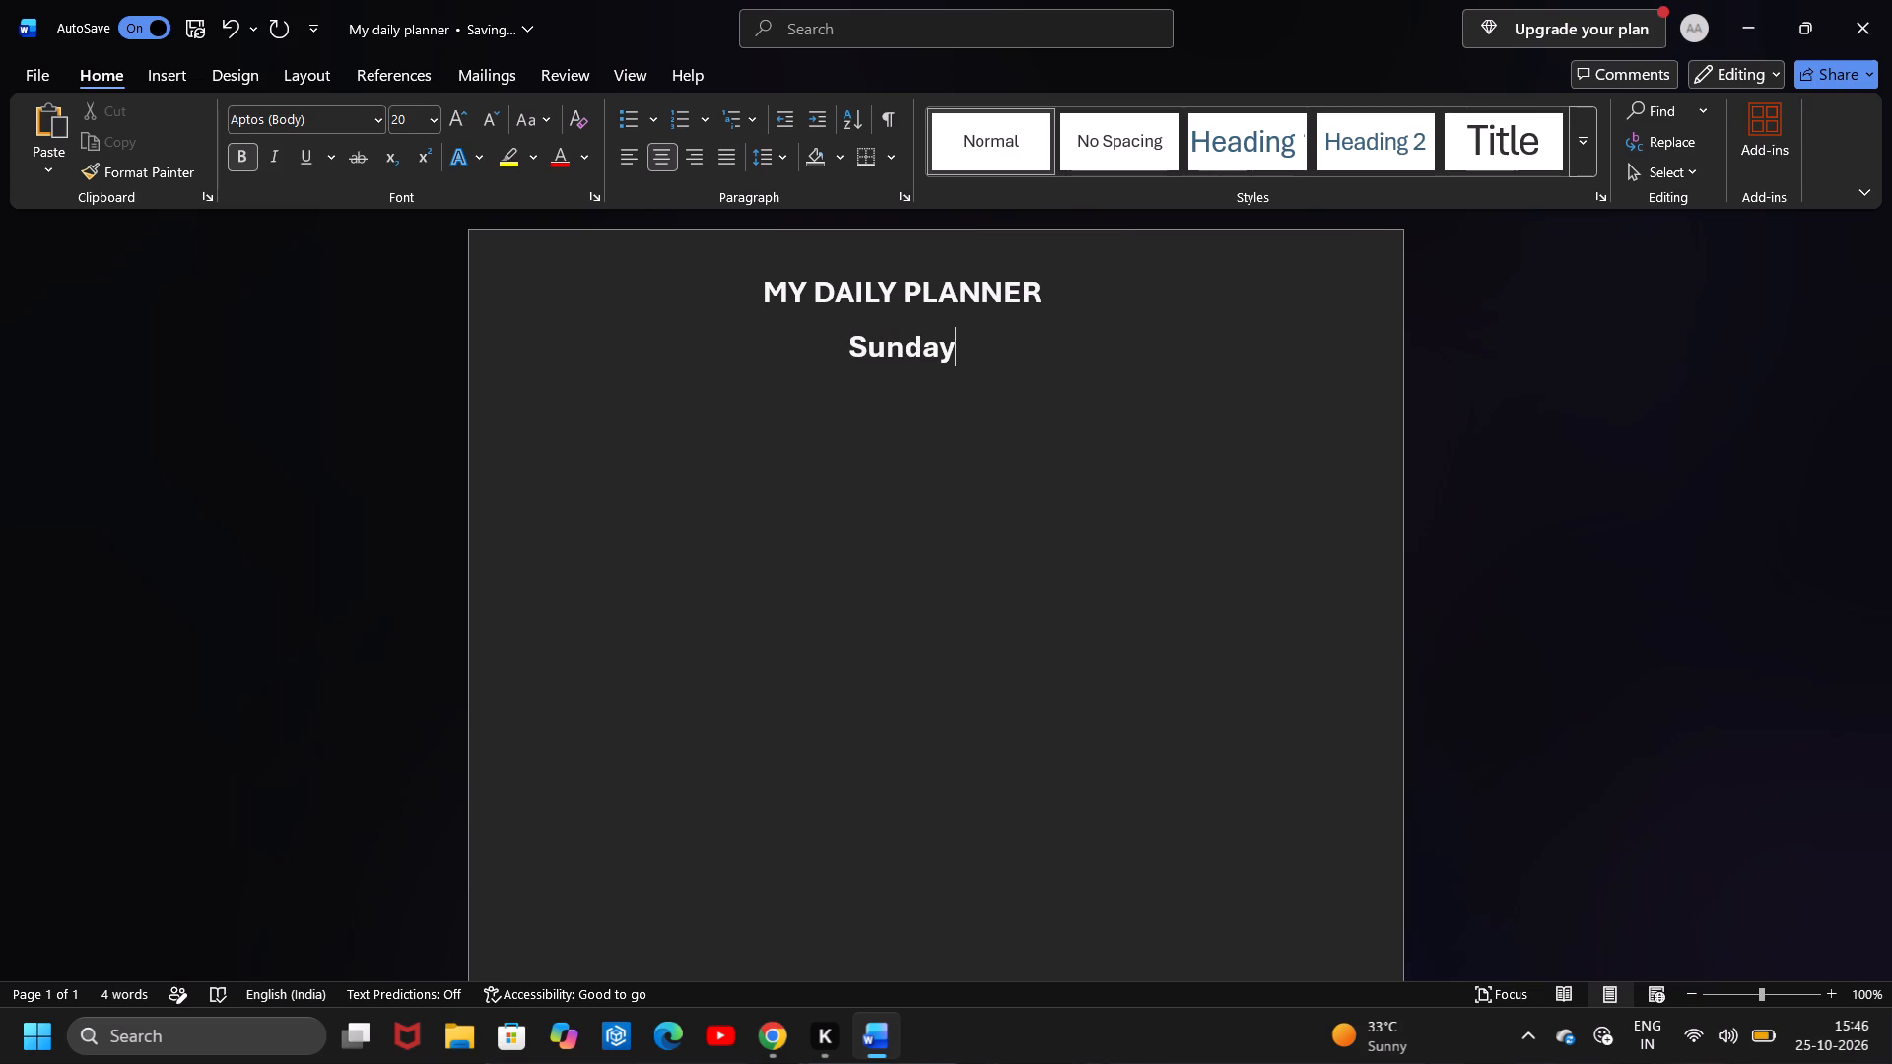
pyautogui.write(',')
pyautogui.press('space')
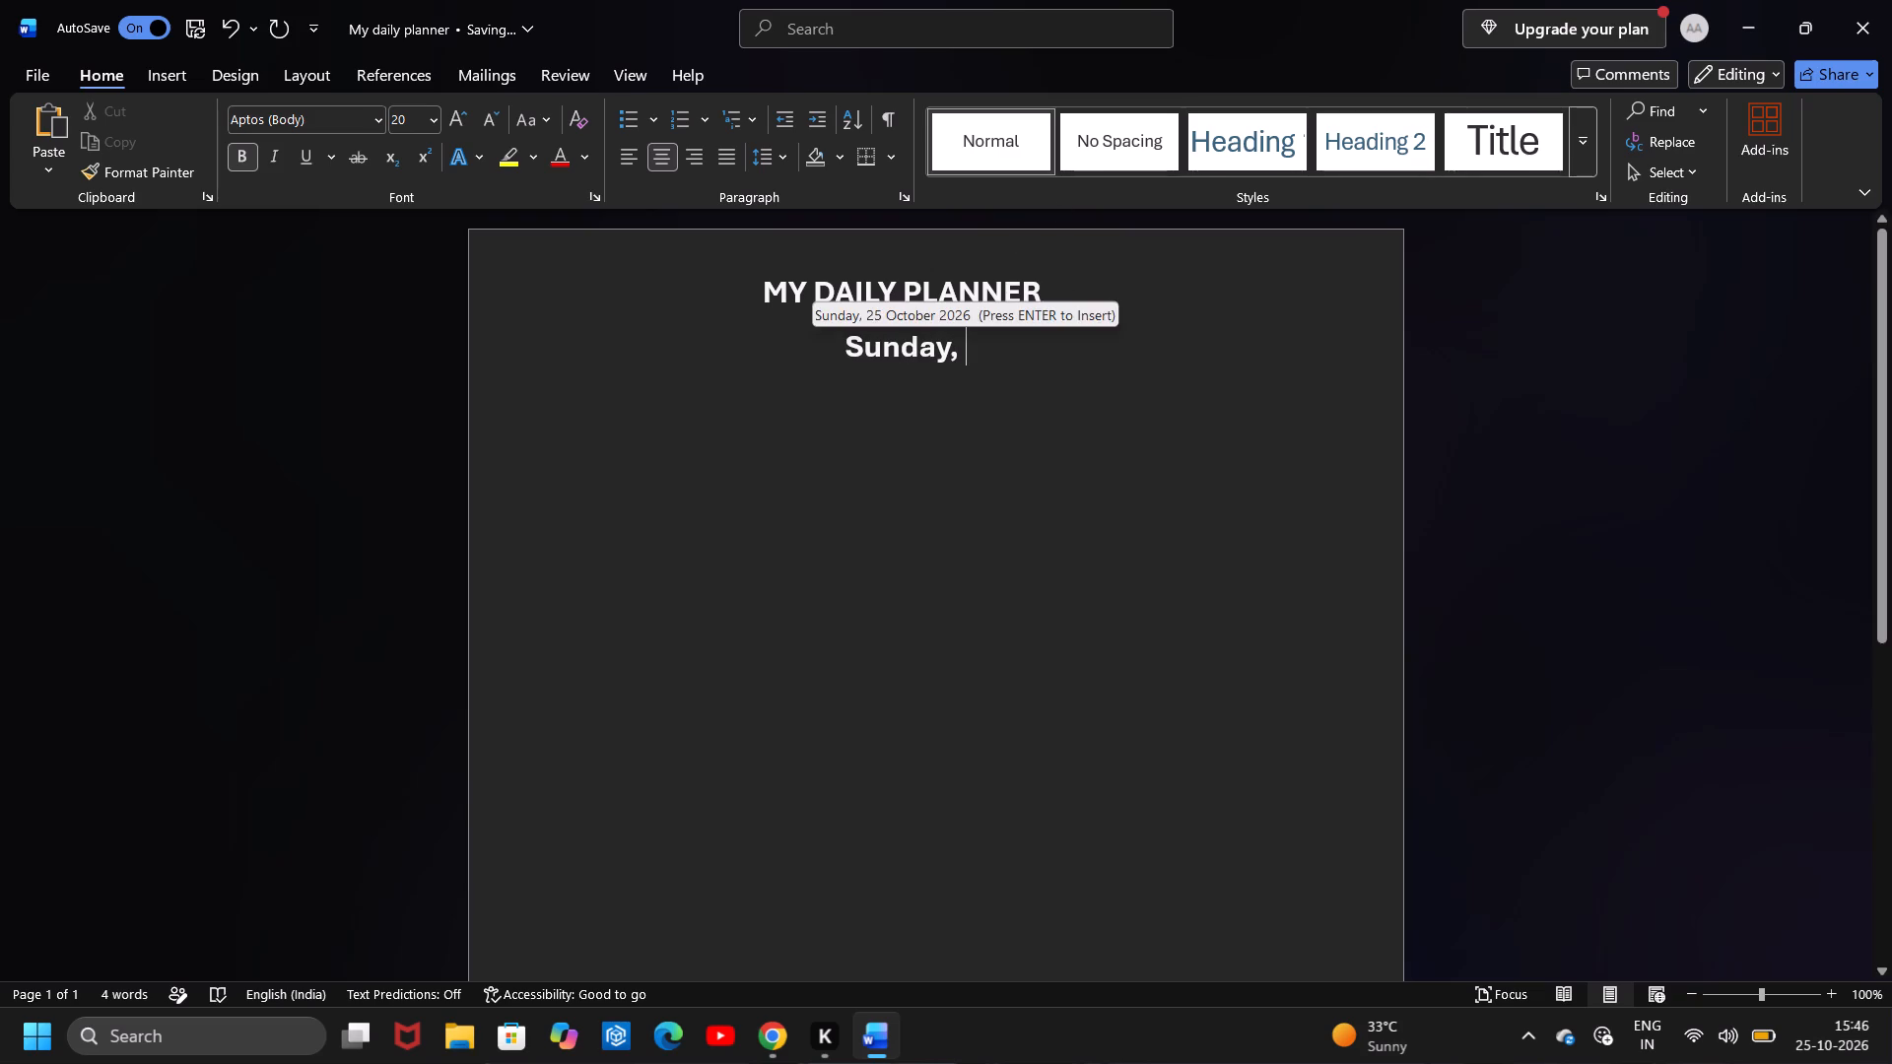
pyautogui.click(947, 323)
pyautogui.press('Return')
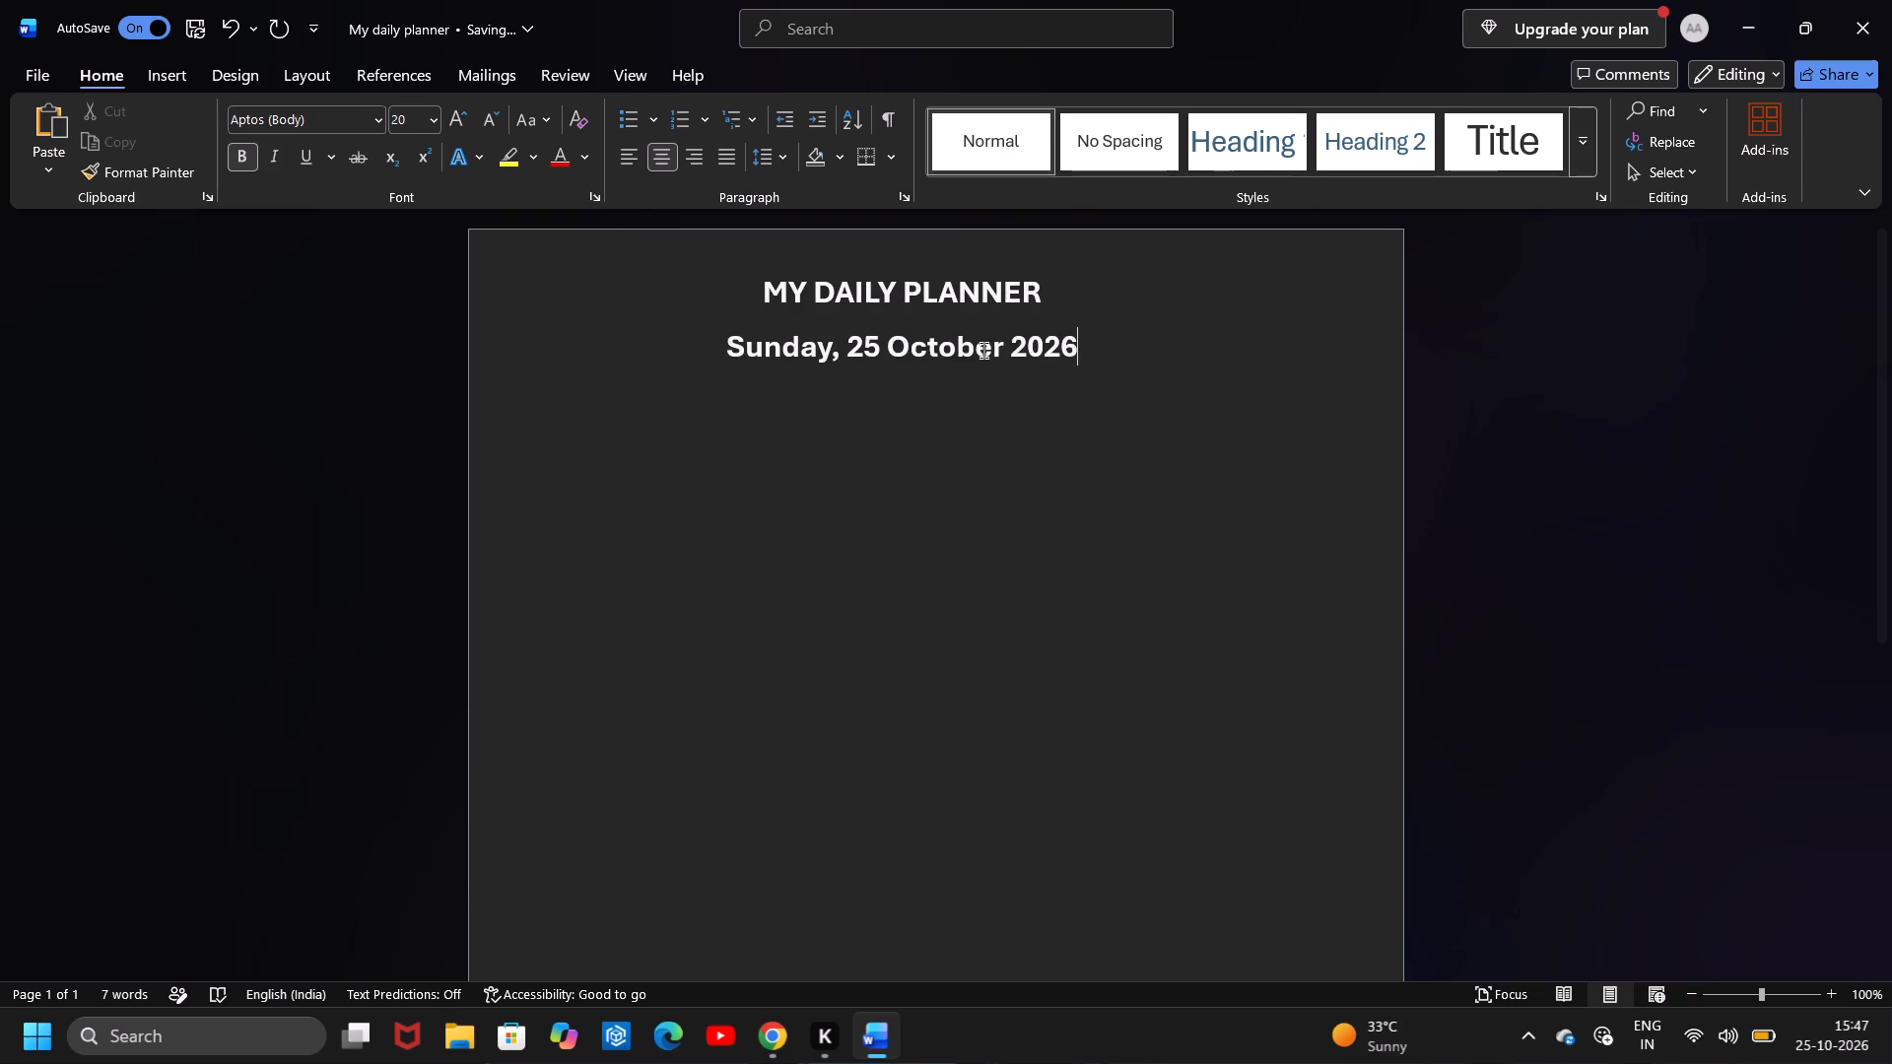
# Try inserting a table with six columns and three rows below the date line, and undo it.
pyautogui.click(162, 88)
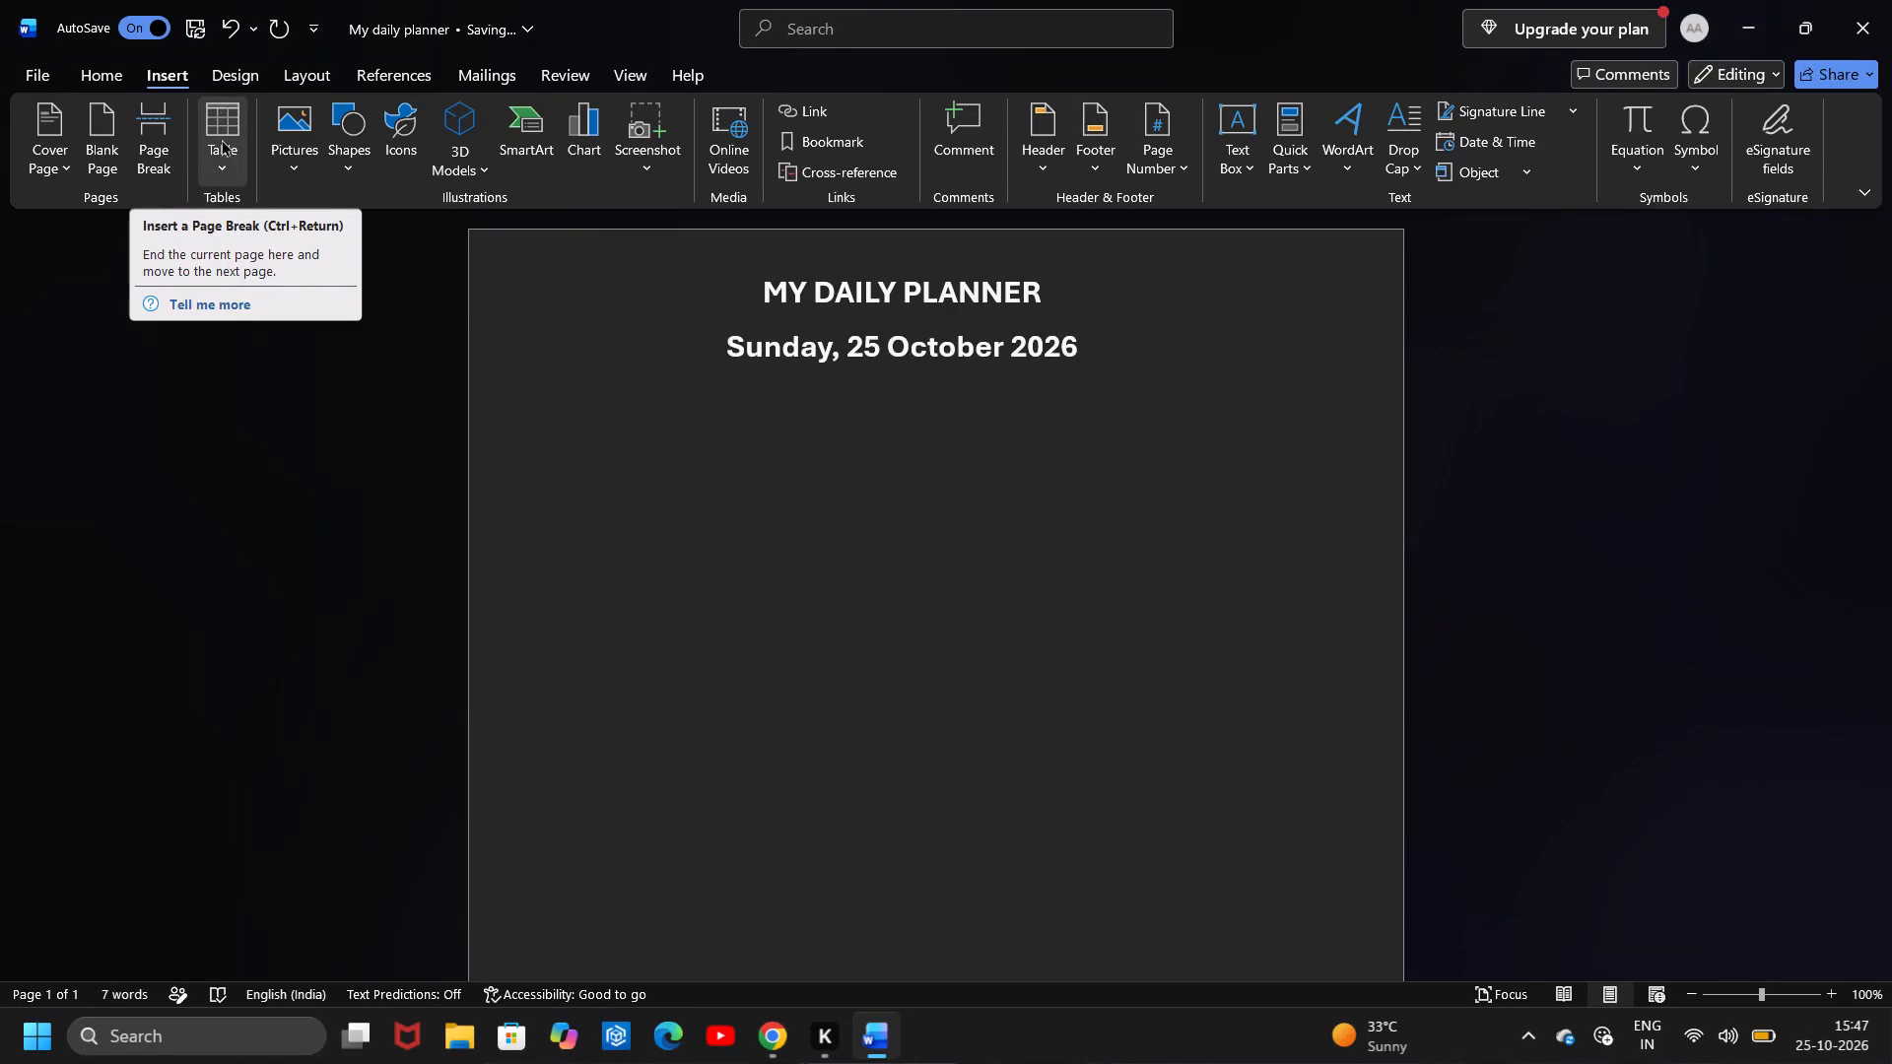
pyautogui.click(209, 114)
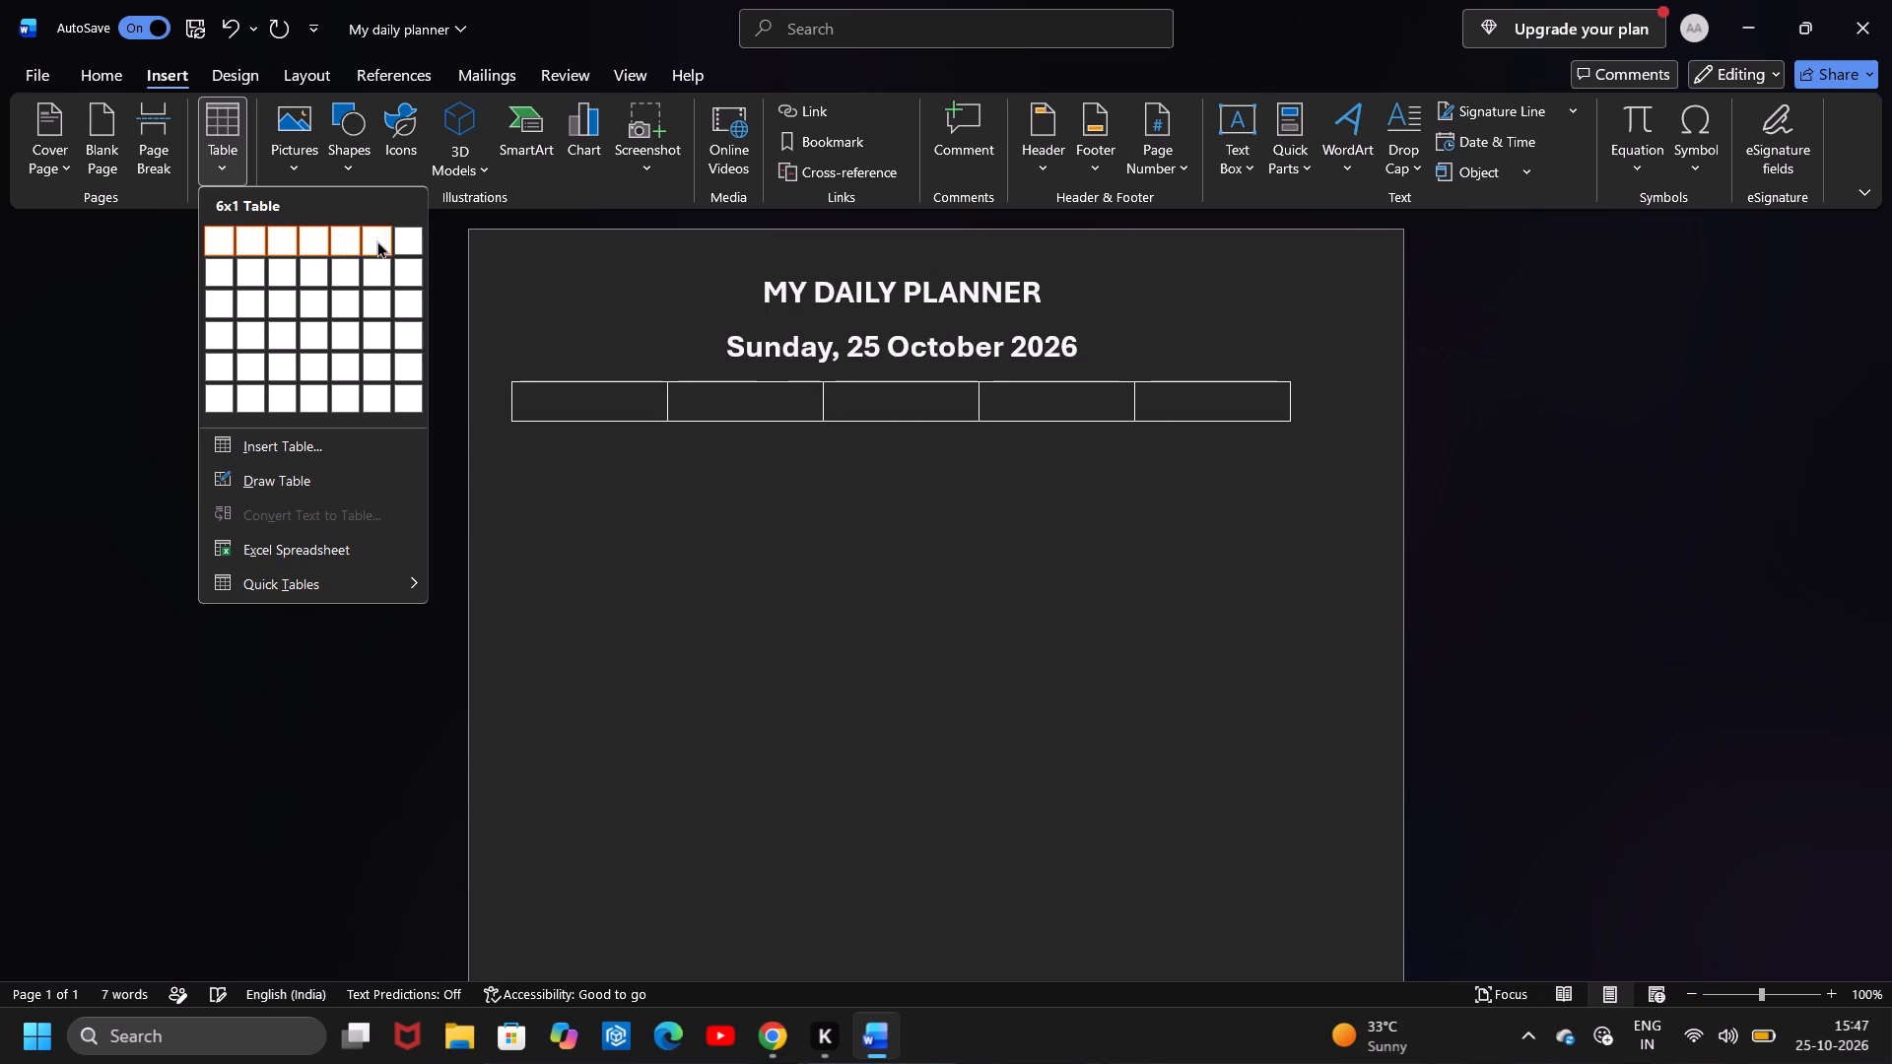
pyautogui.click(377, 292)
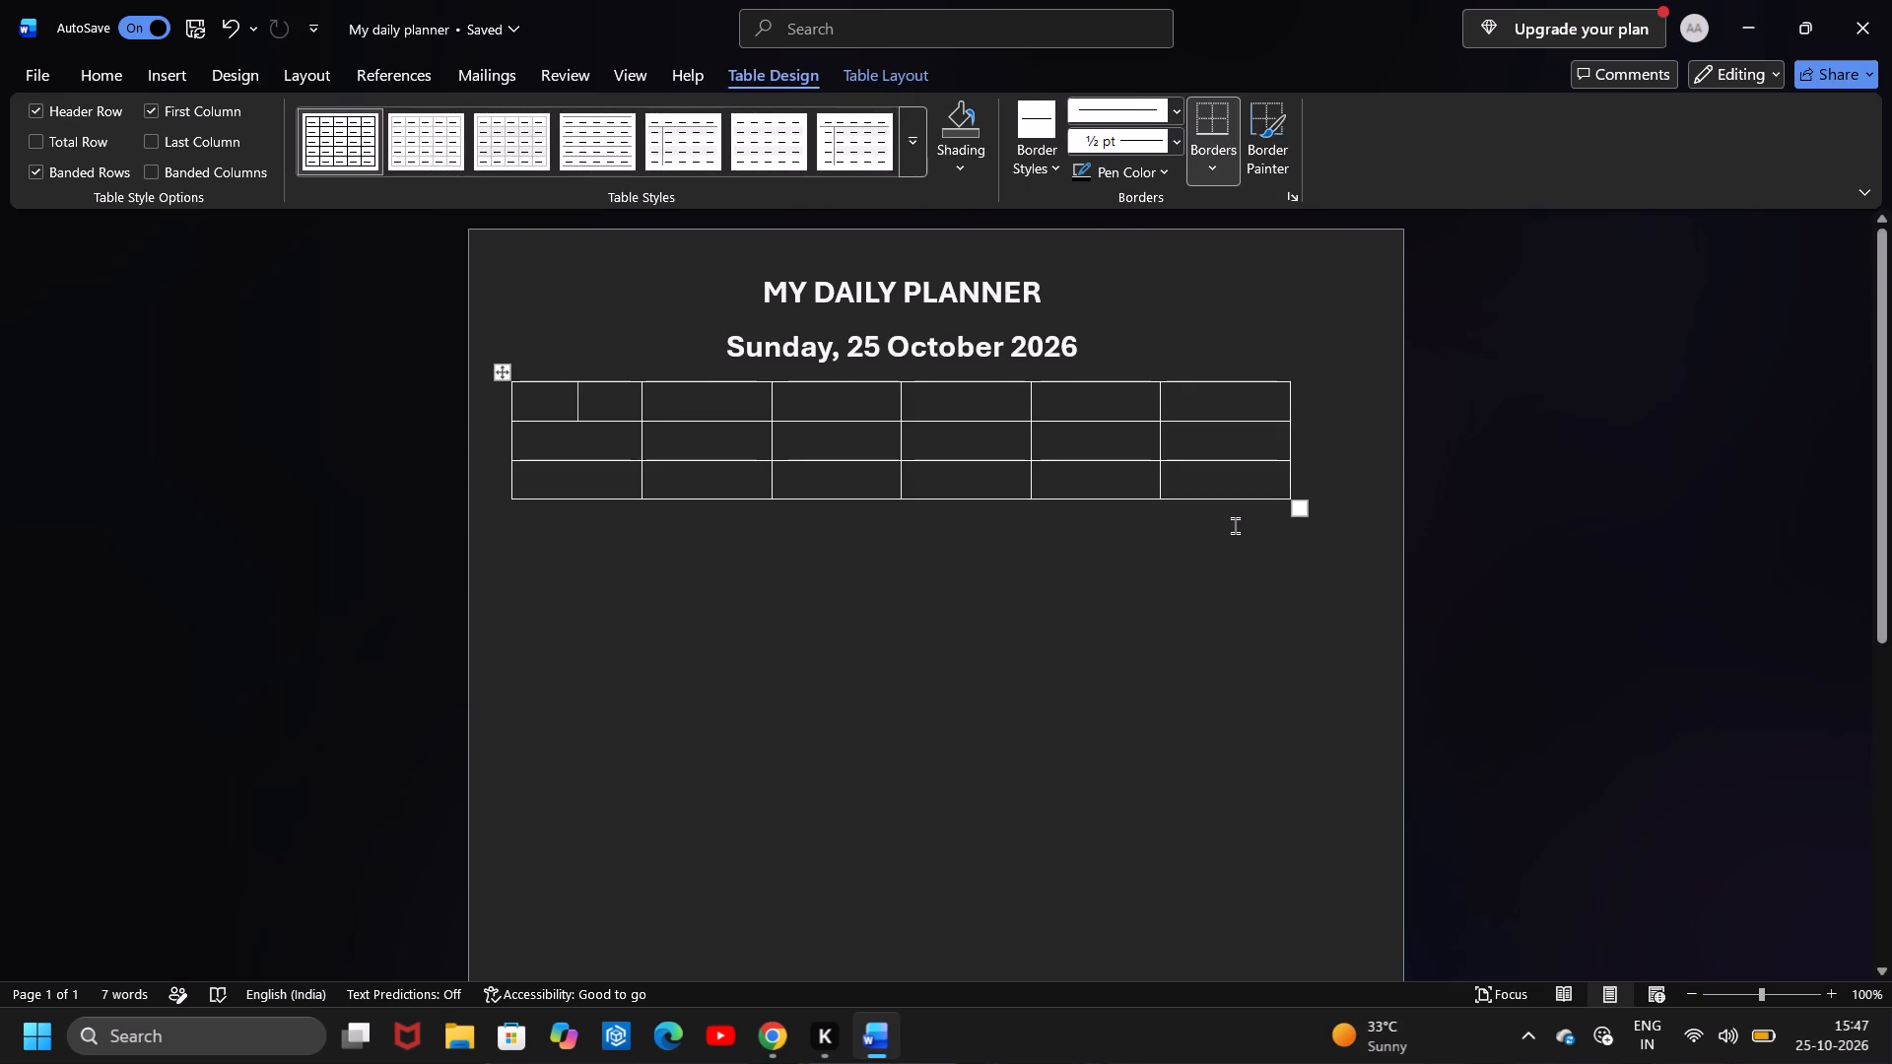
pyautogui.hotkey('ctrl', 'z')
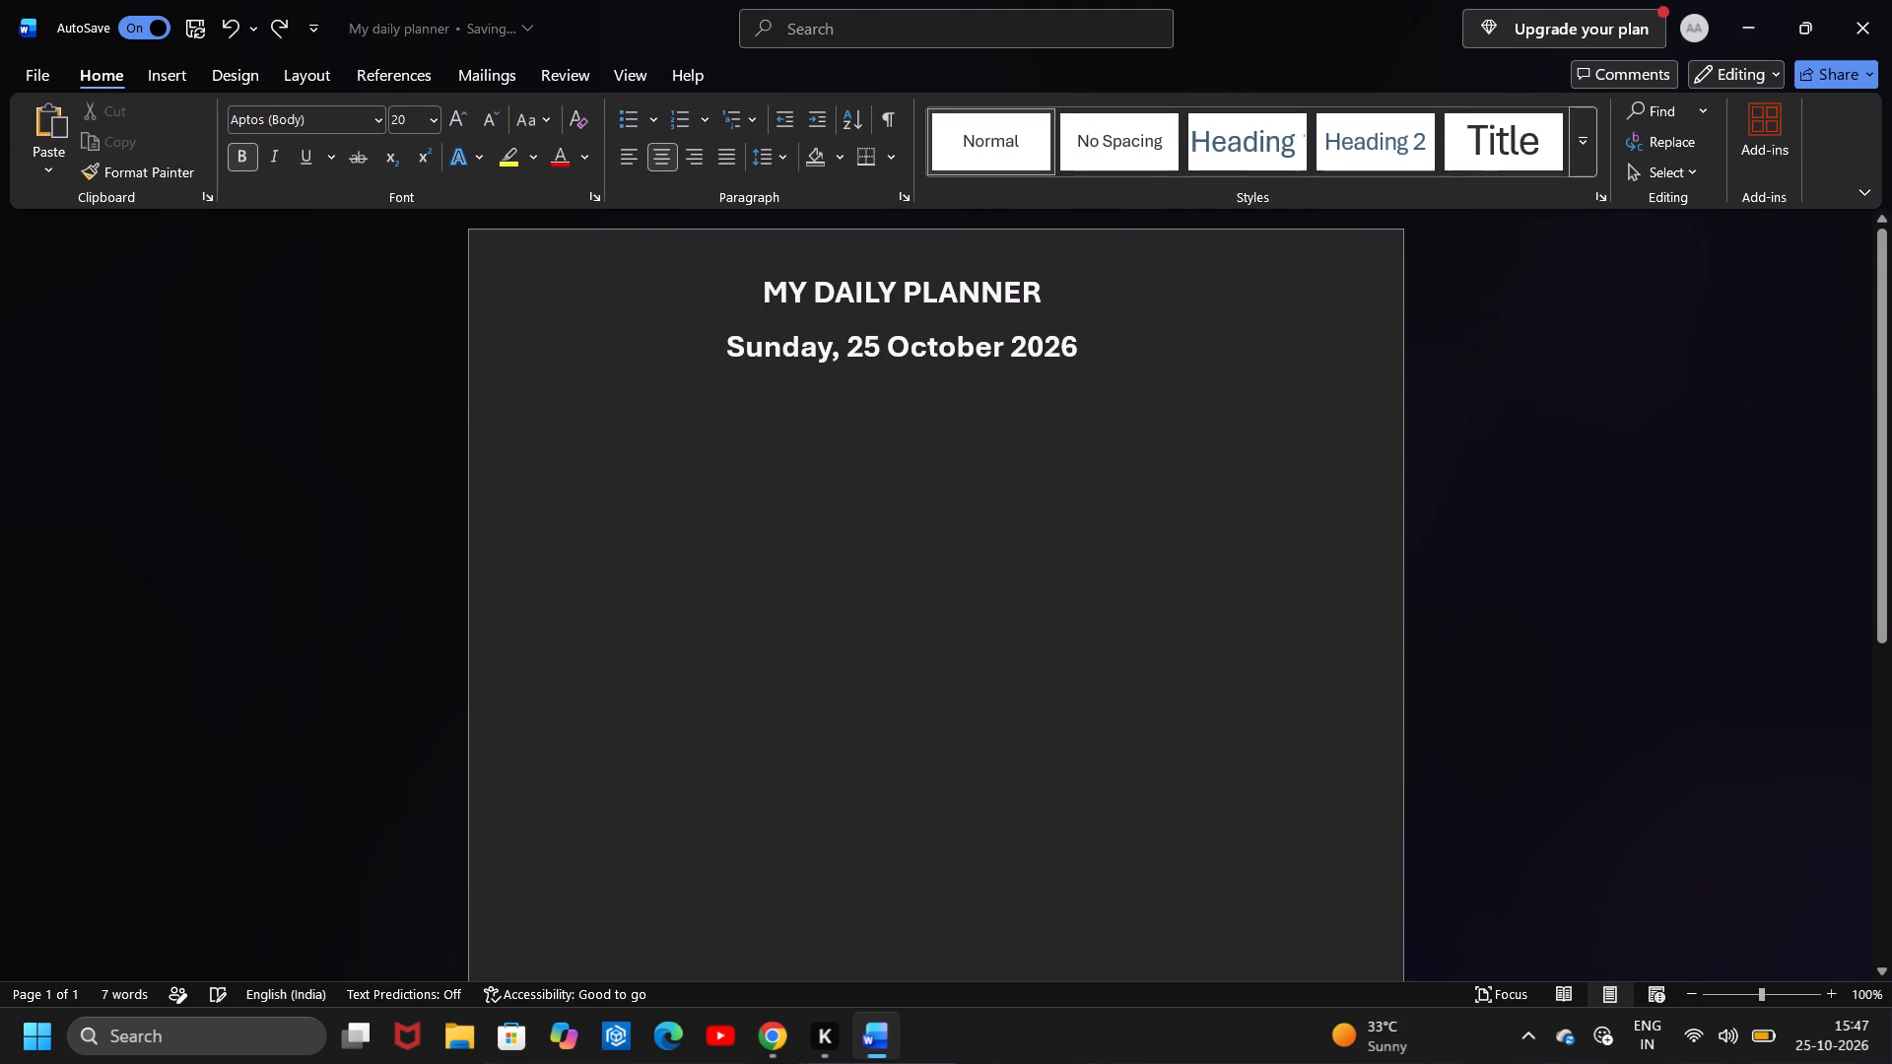
# Start a new line below the date and insert a table with three columns and six rows there.
pyautogui.press('\\')
pyautogui.press('Return')
pyautogui.press('BackSpace')
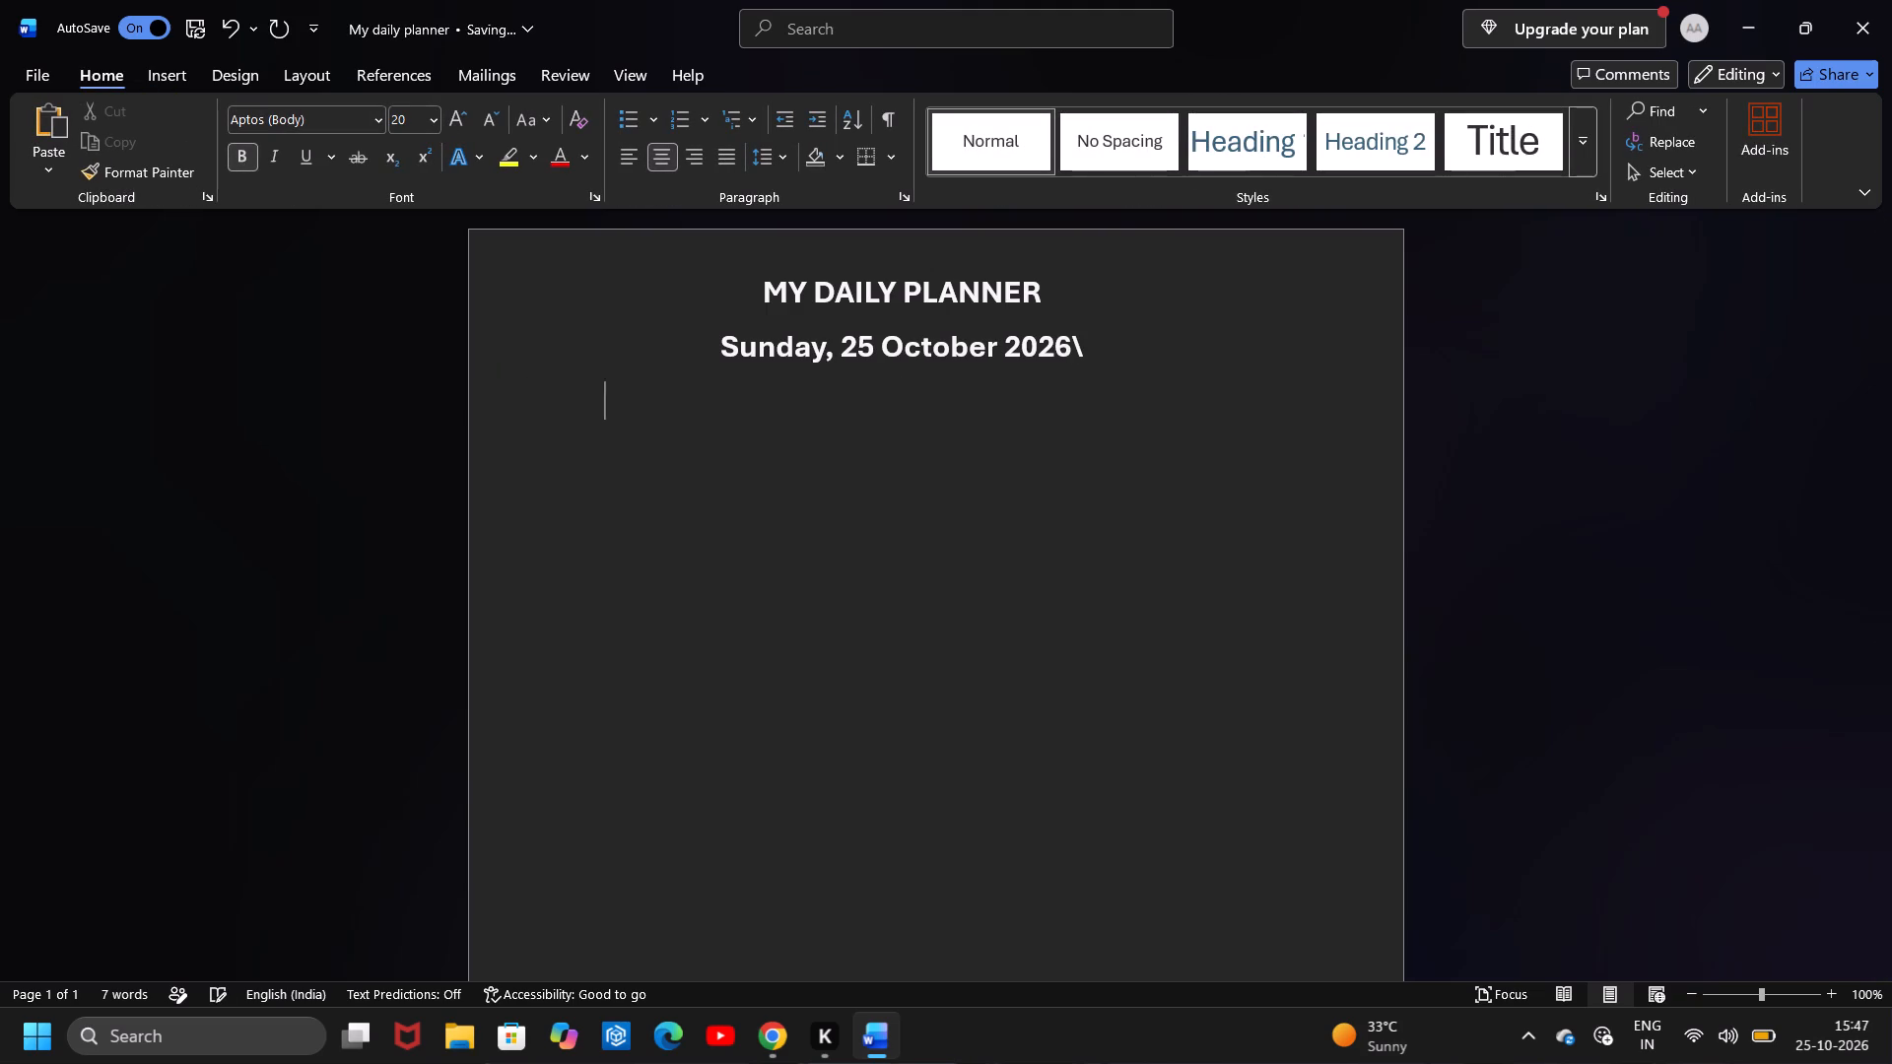
pyautogui.press('BackSpace')
pyautogui.press('BackSpace')
pyautogui.press('Return')
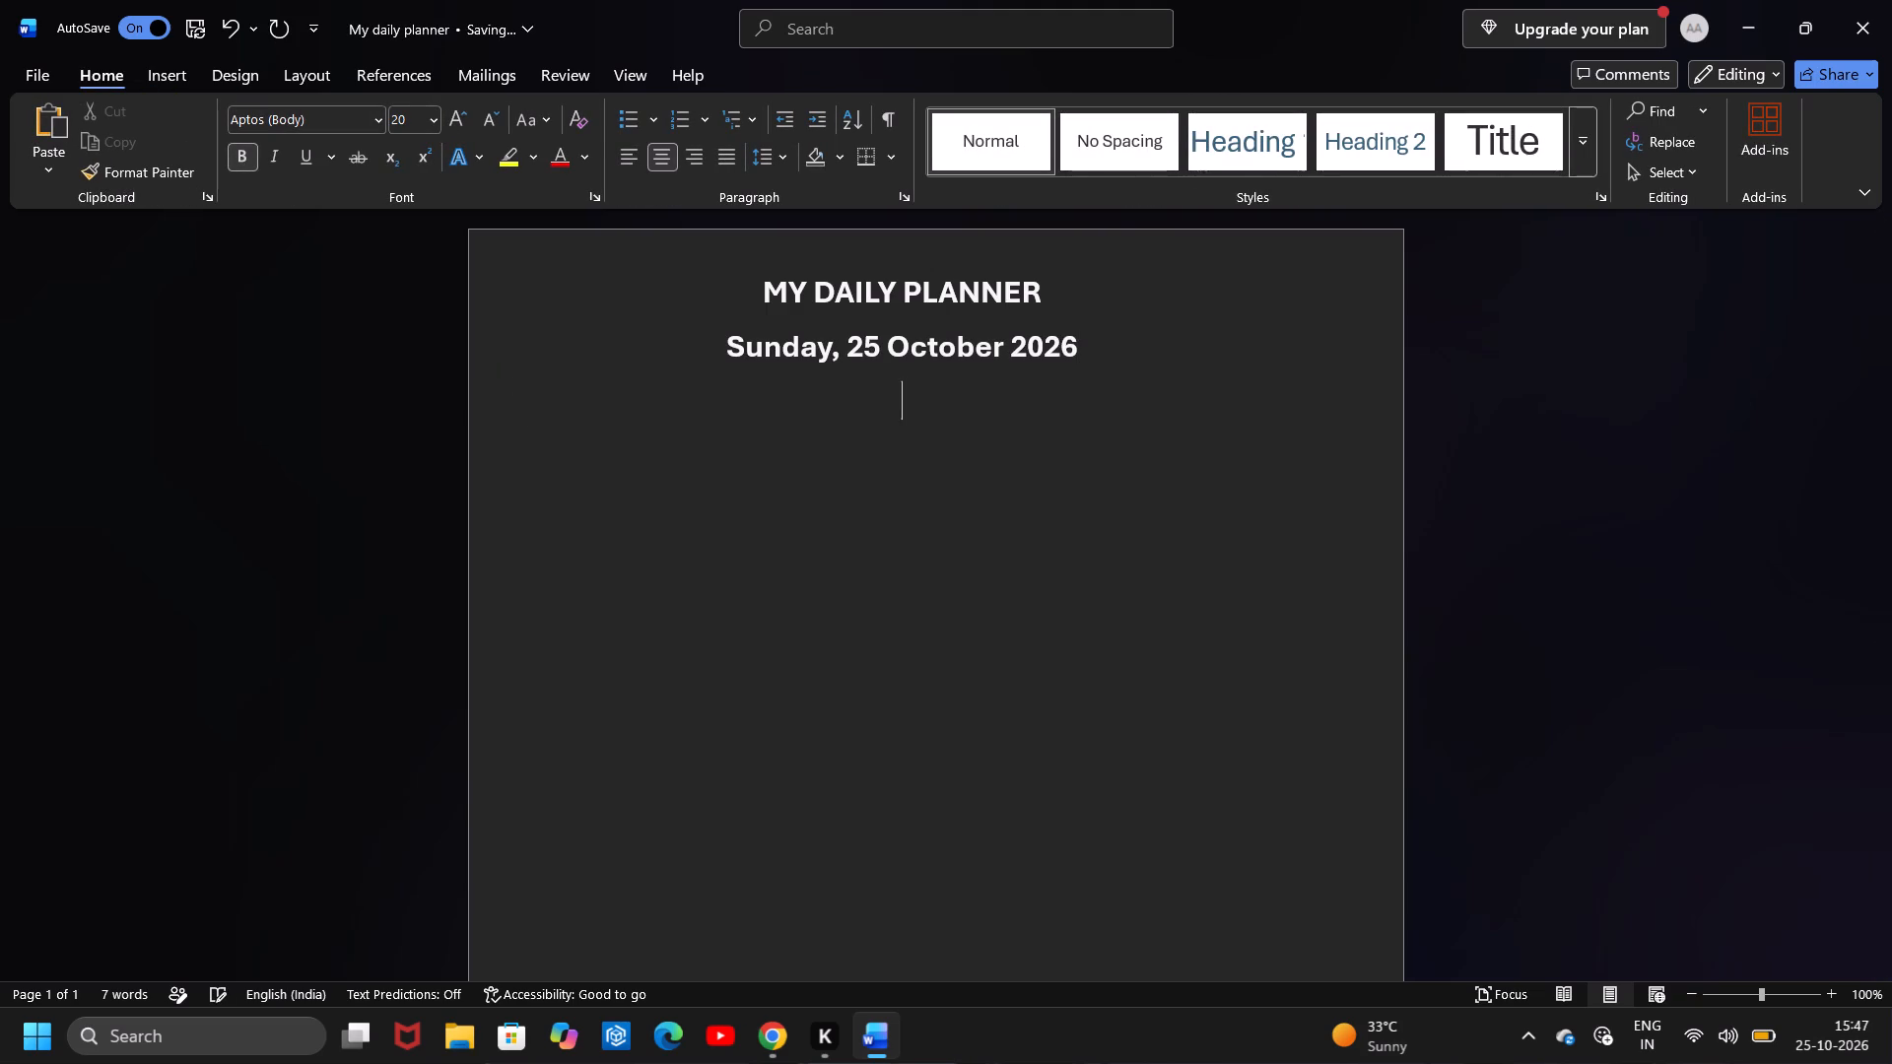
pyautogui.click(160, 69)
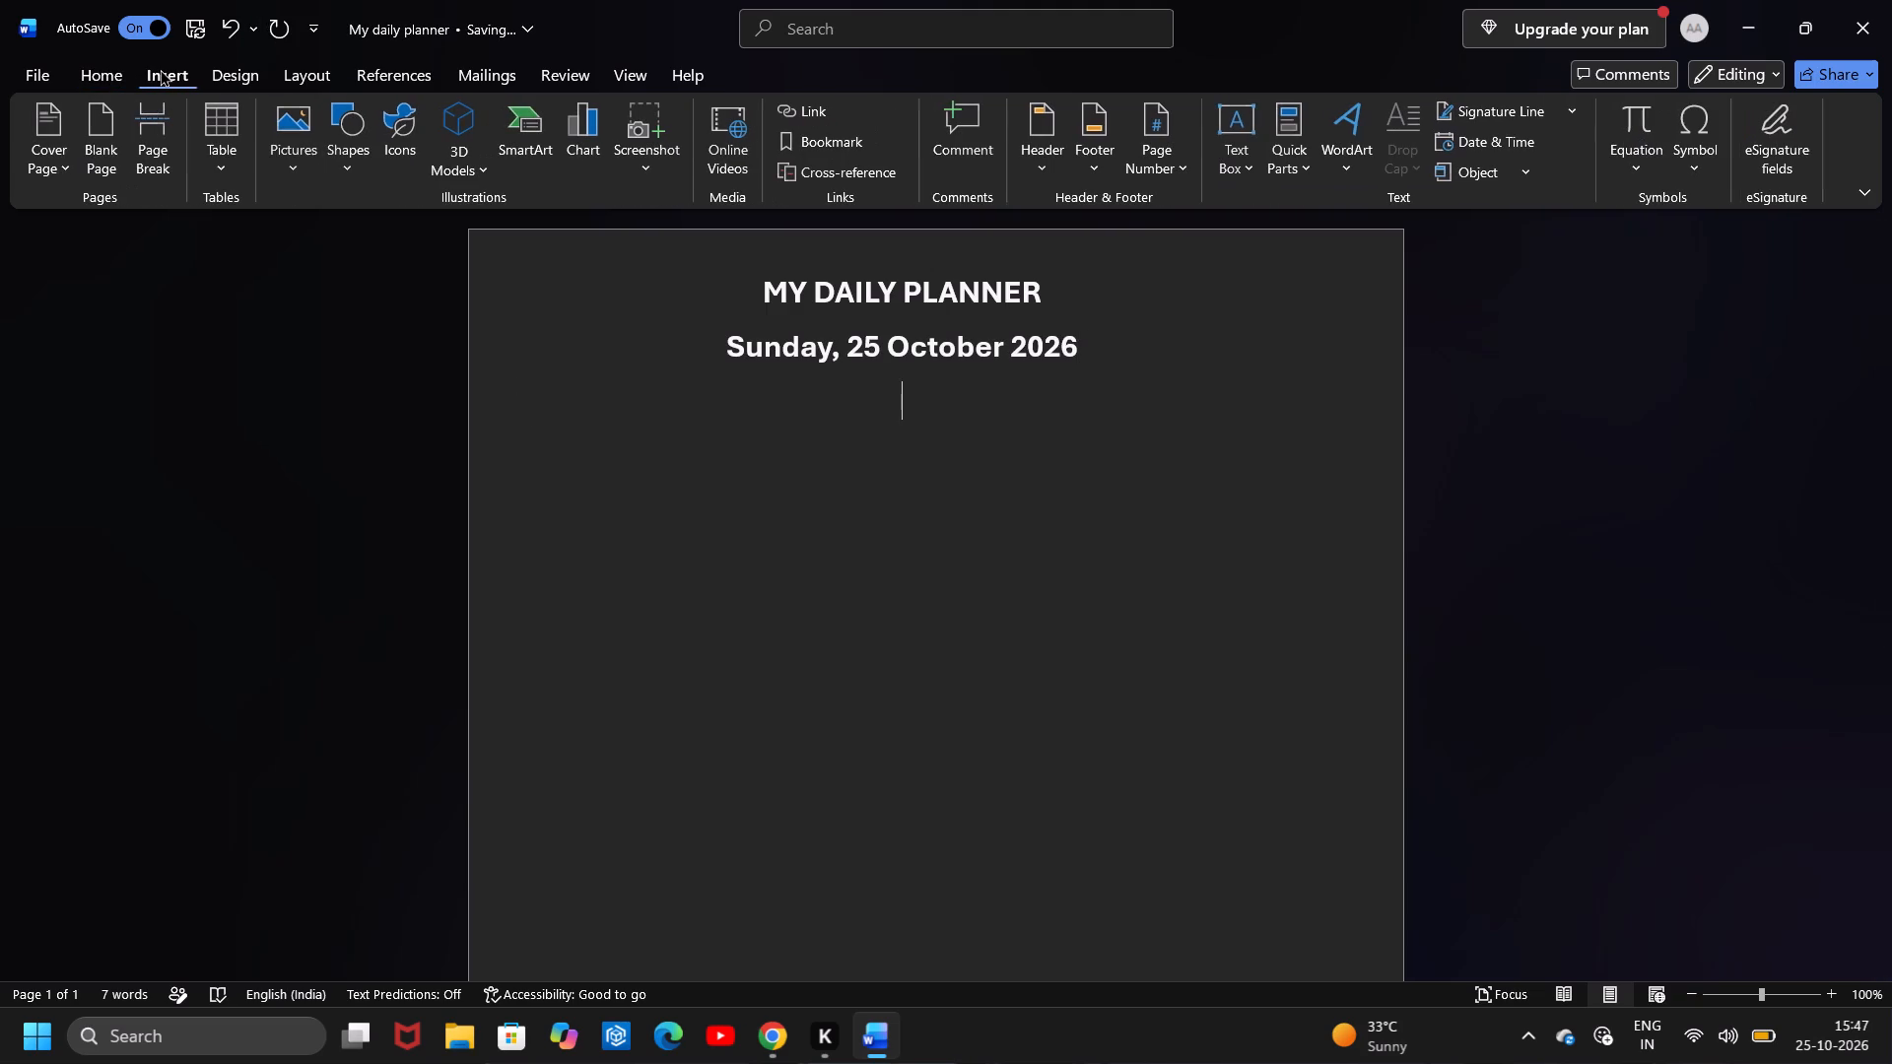
pyautogui.click(206, 116)
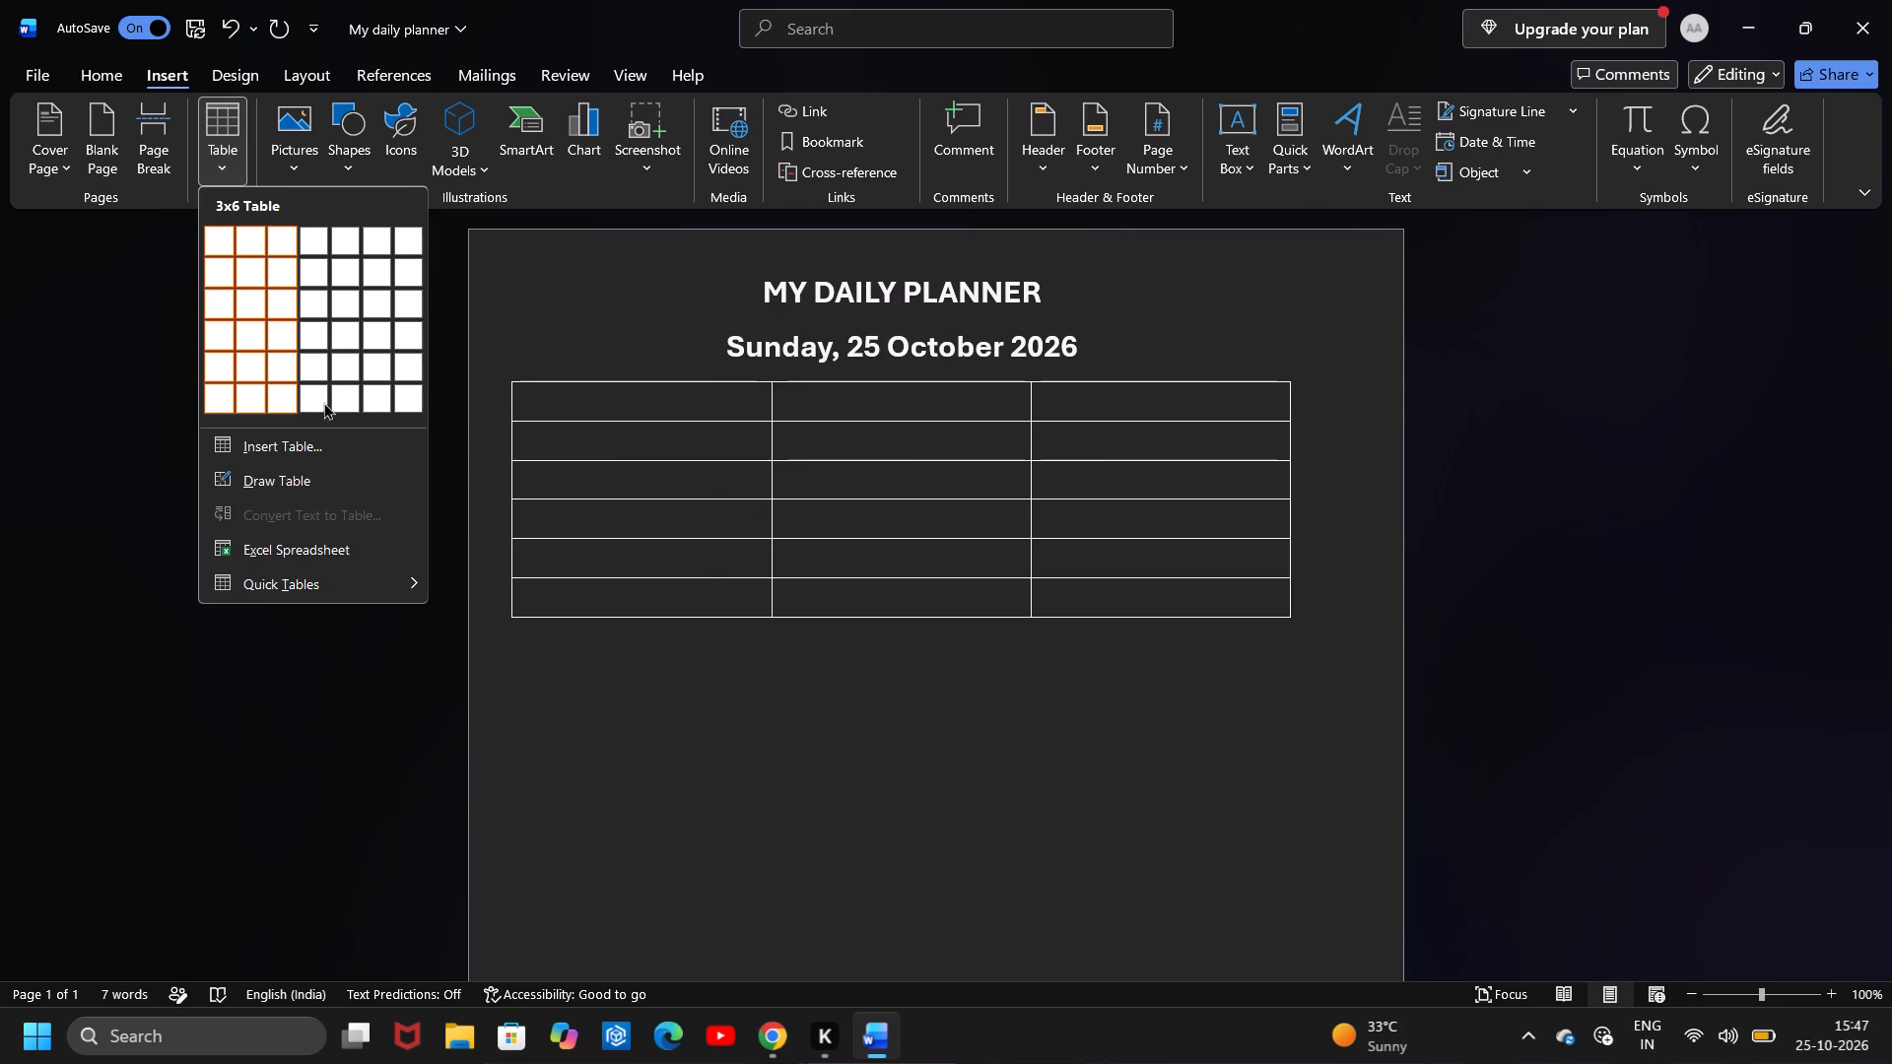
pyautogui.click(267, 391)
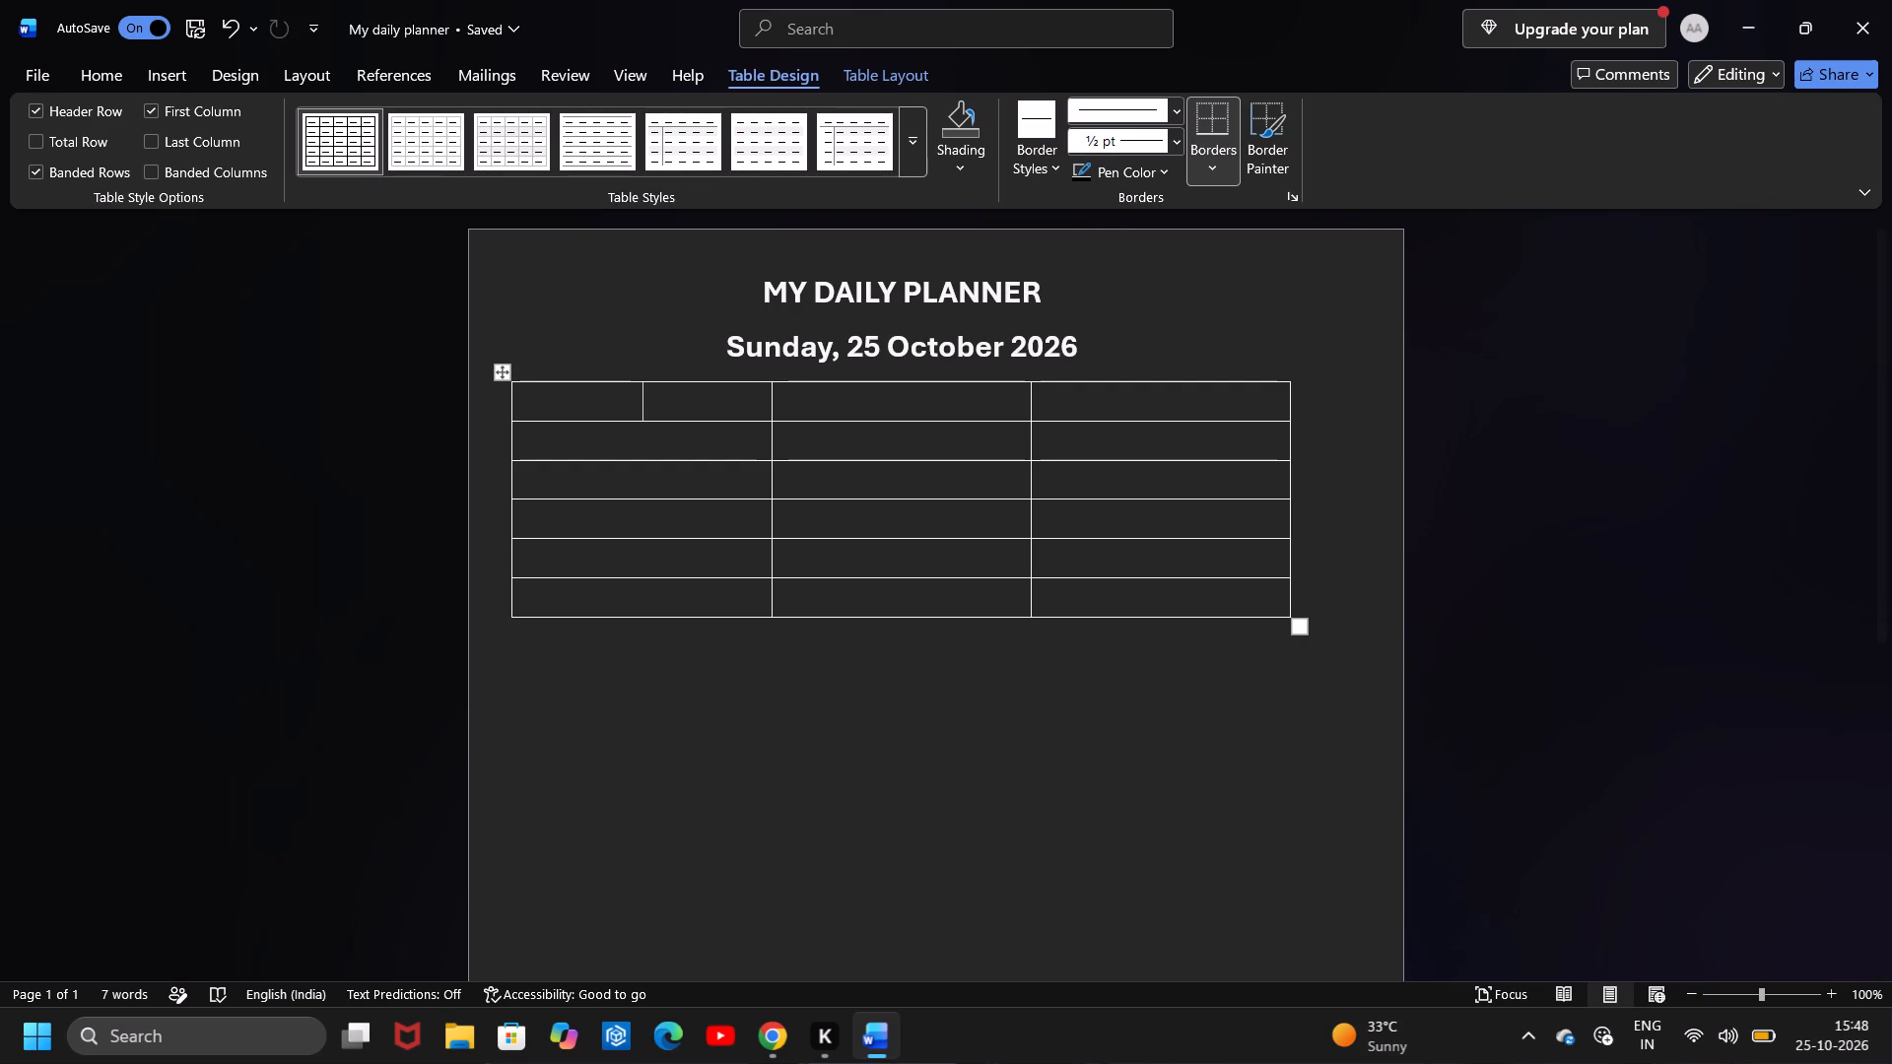
# Fill the table's first row with the column headings "Time", "Task" and "Status".
pyautogui.write('Time')
pyautogui.press('Return')
pyautogui.press('BackSpace')
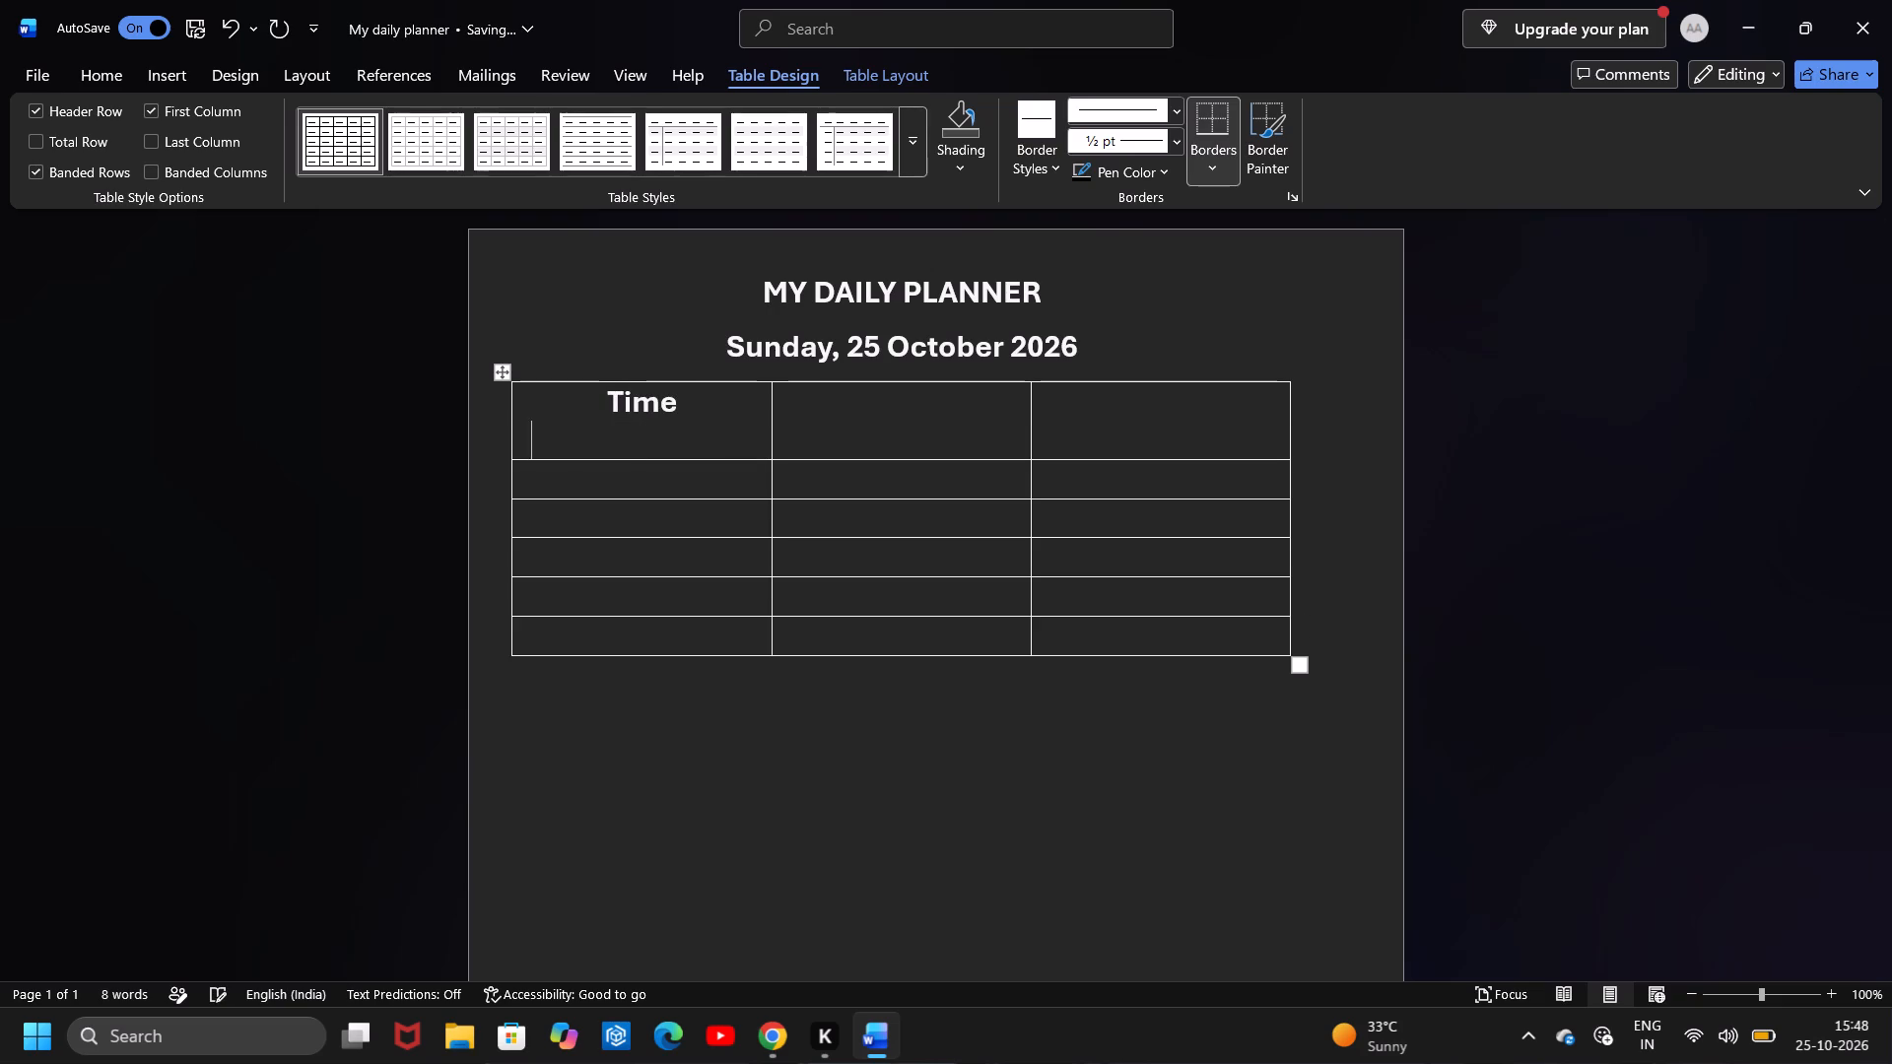
pyautogui.press('BackSpace')
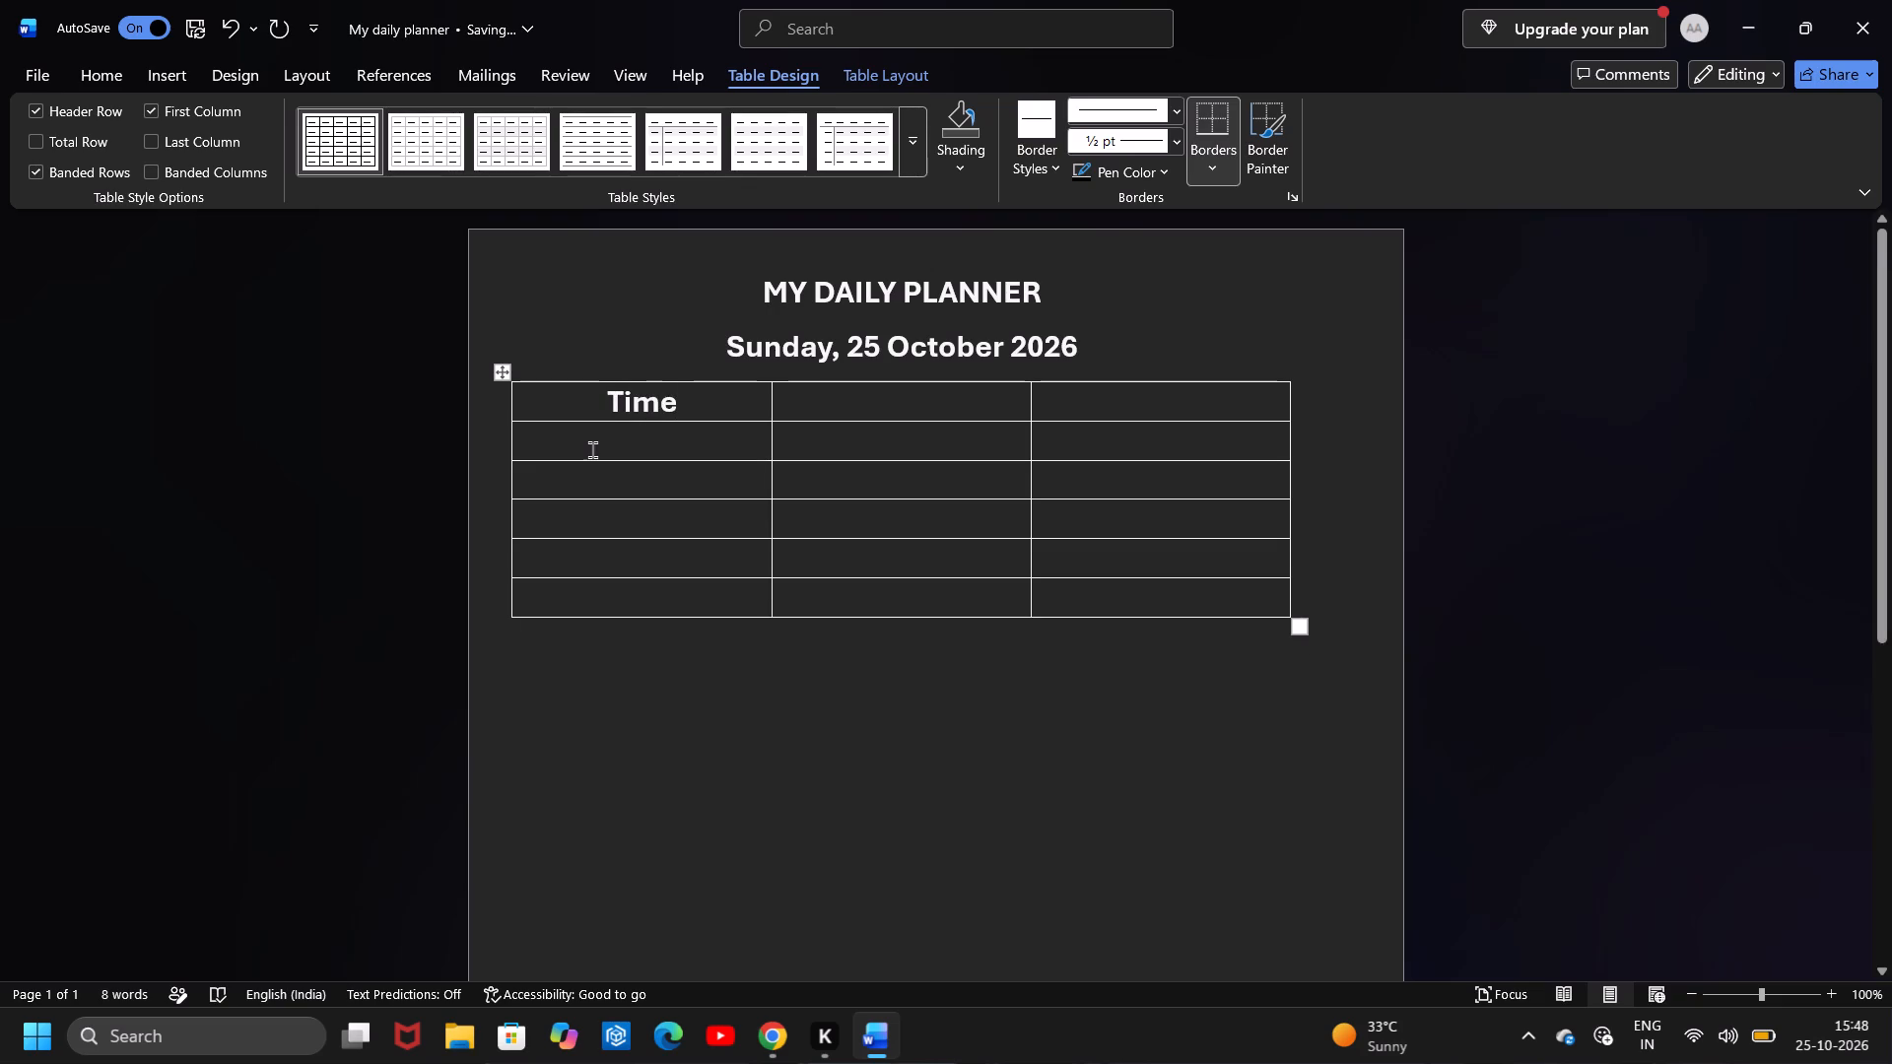
pyautogui.click(592, 449)
pyautogui.click(890, 420)
pyautogui.click(890, 420)
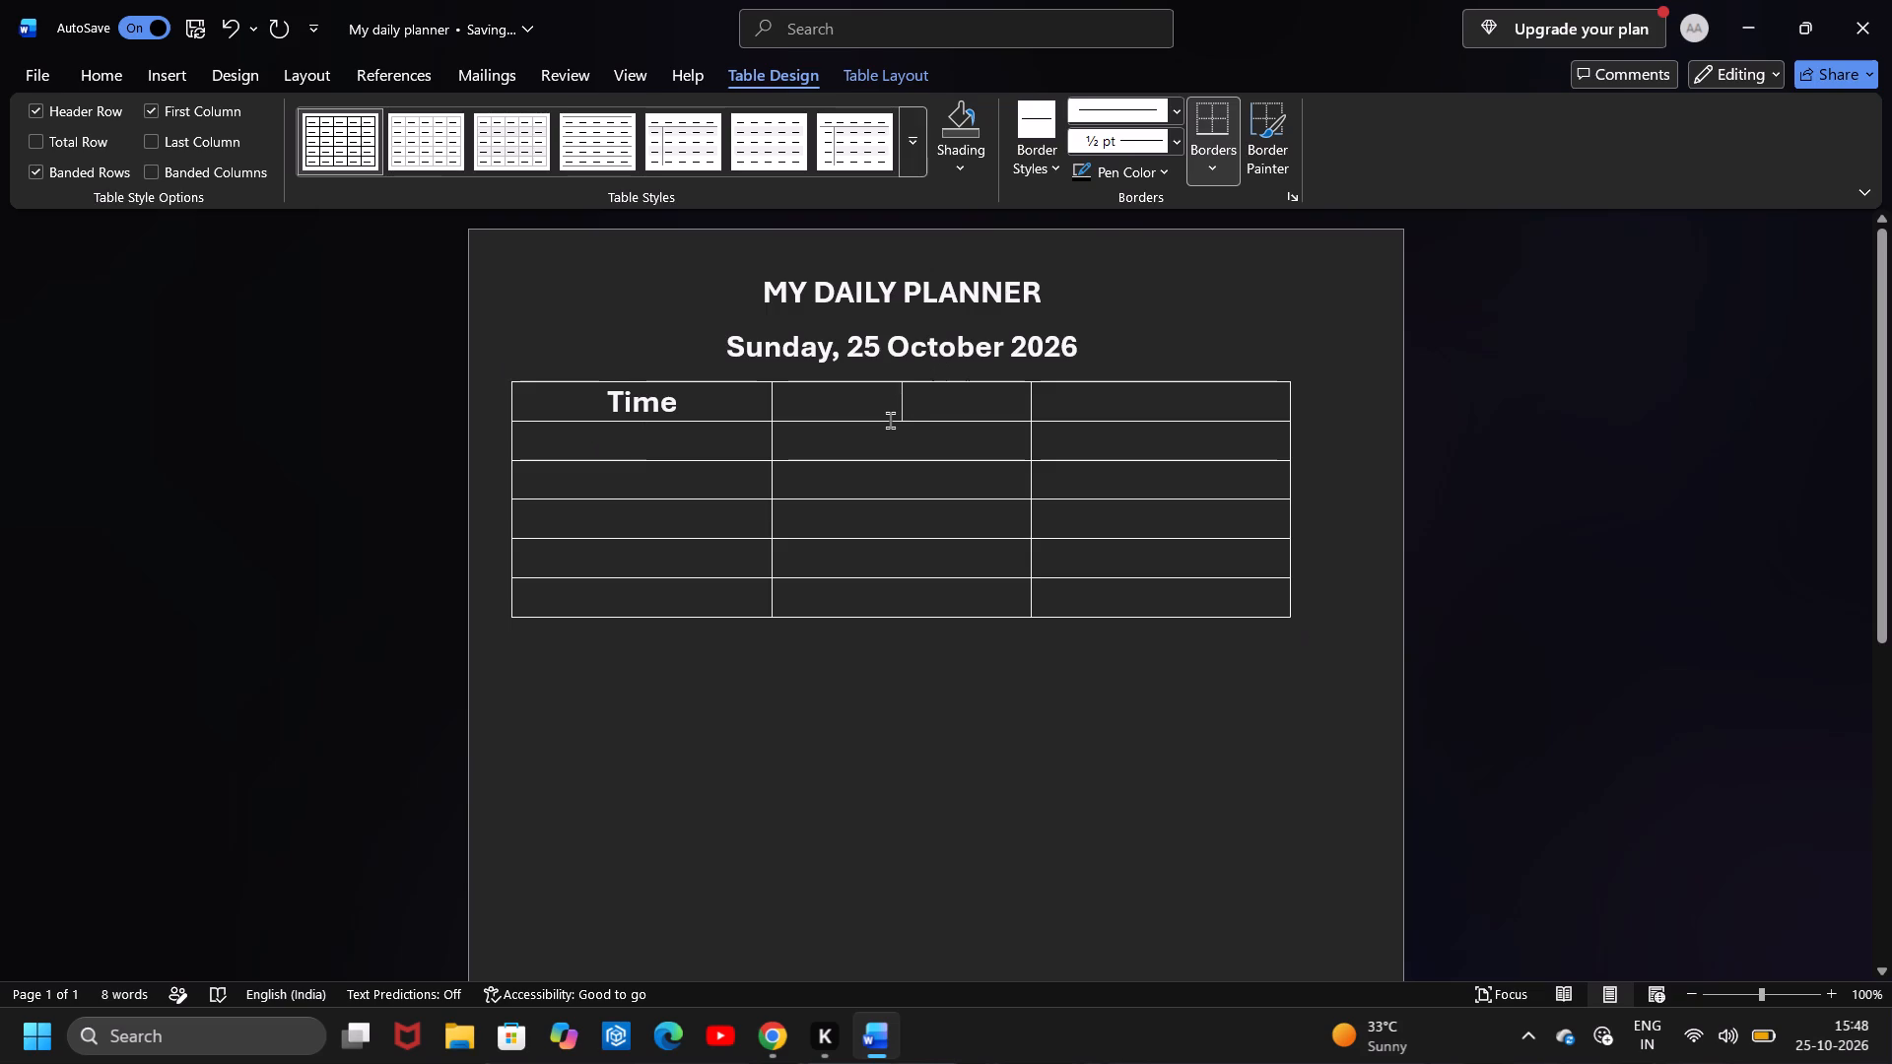
pyautogui.write('Task')
pyautogui.press('space')
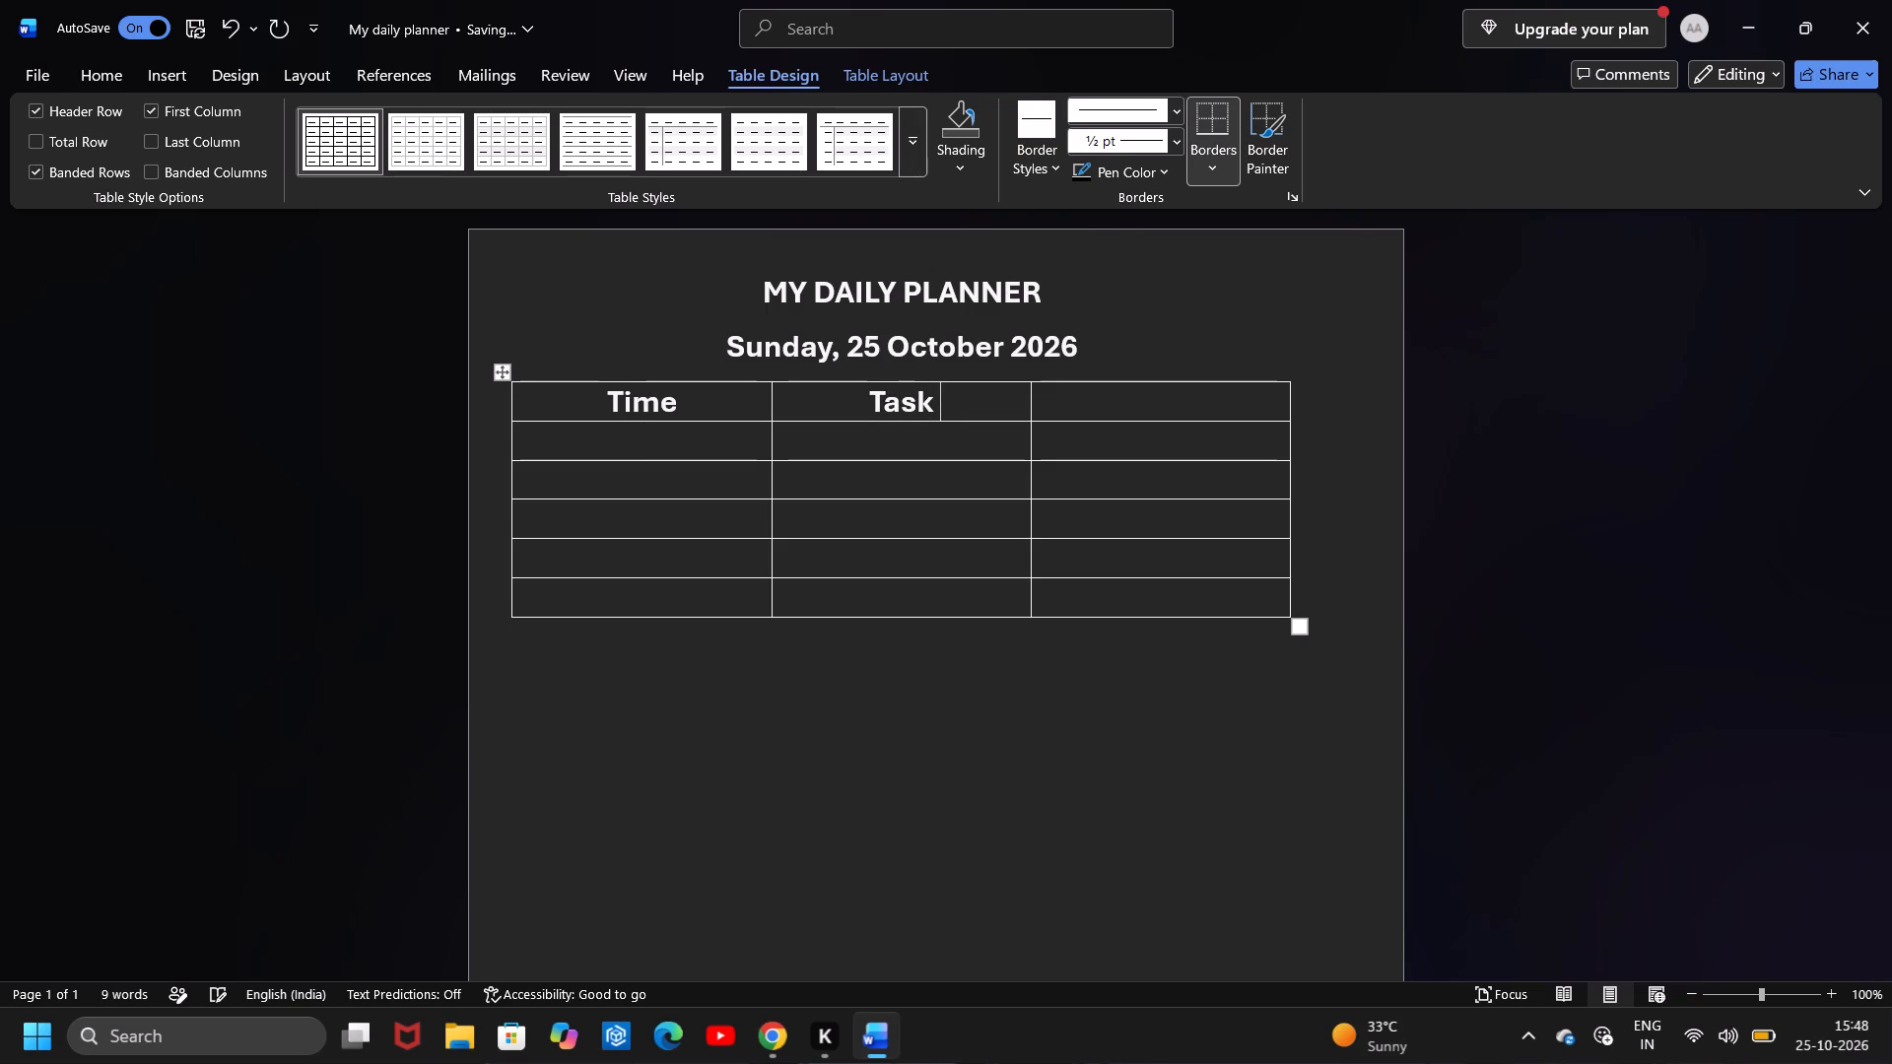
pyautogui.press('Right')
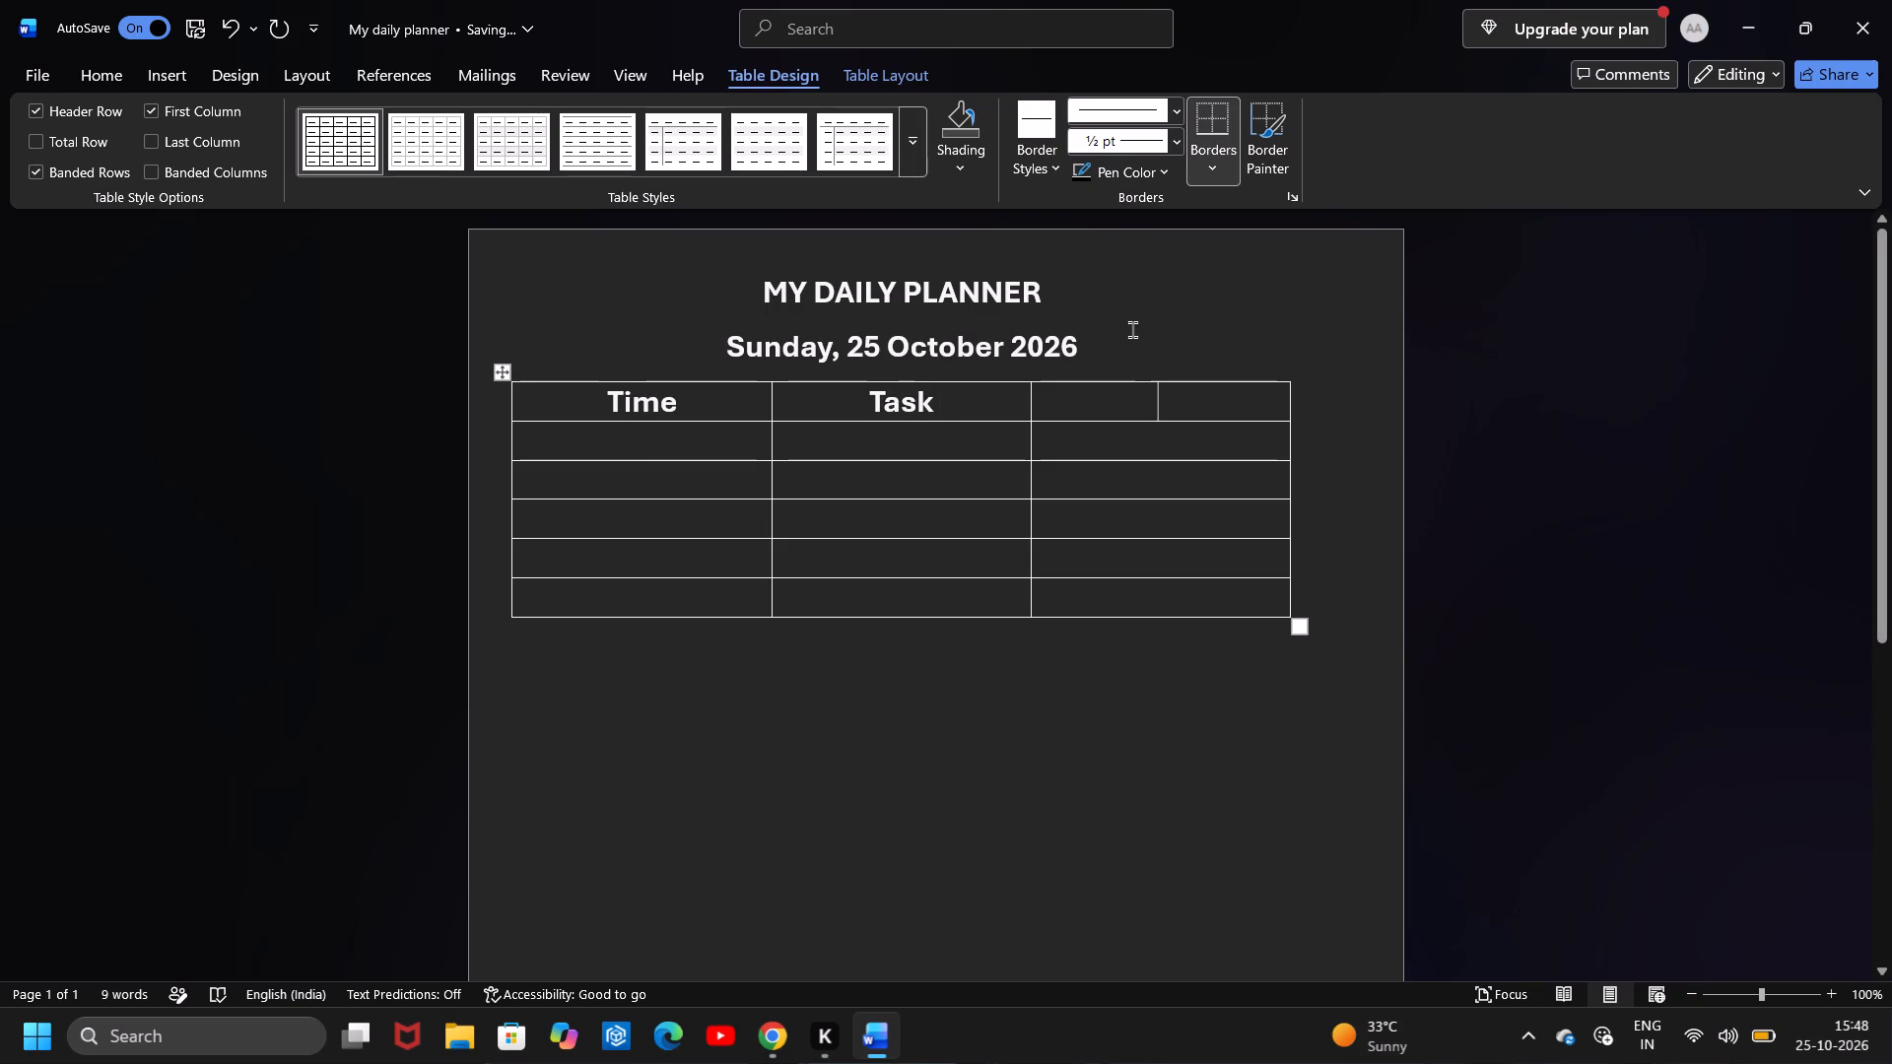
pyautogui.write('Status')
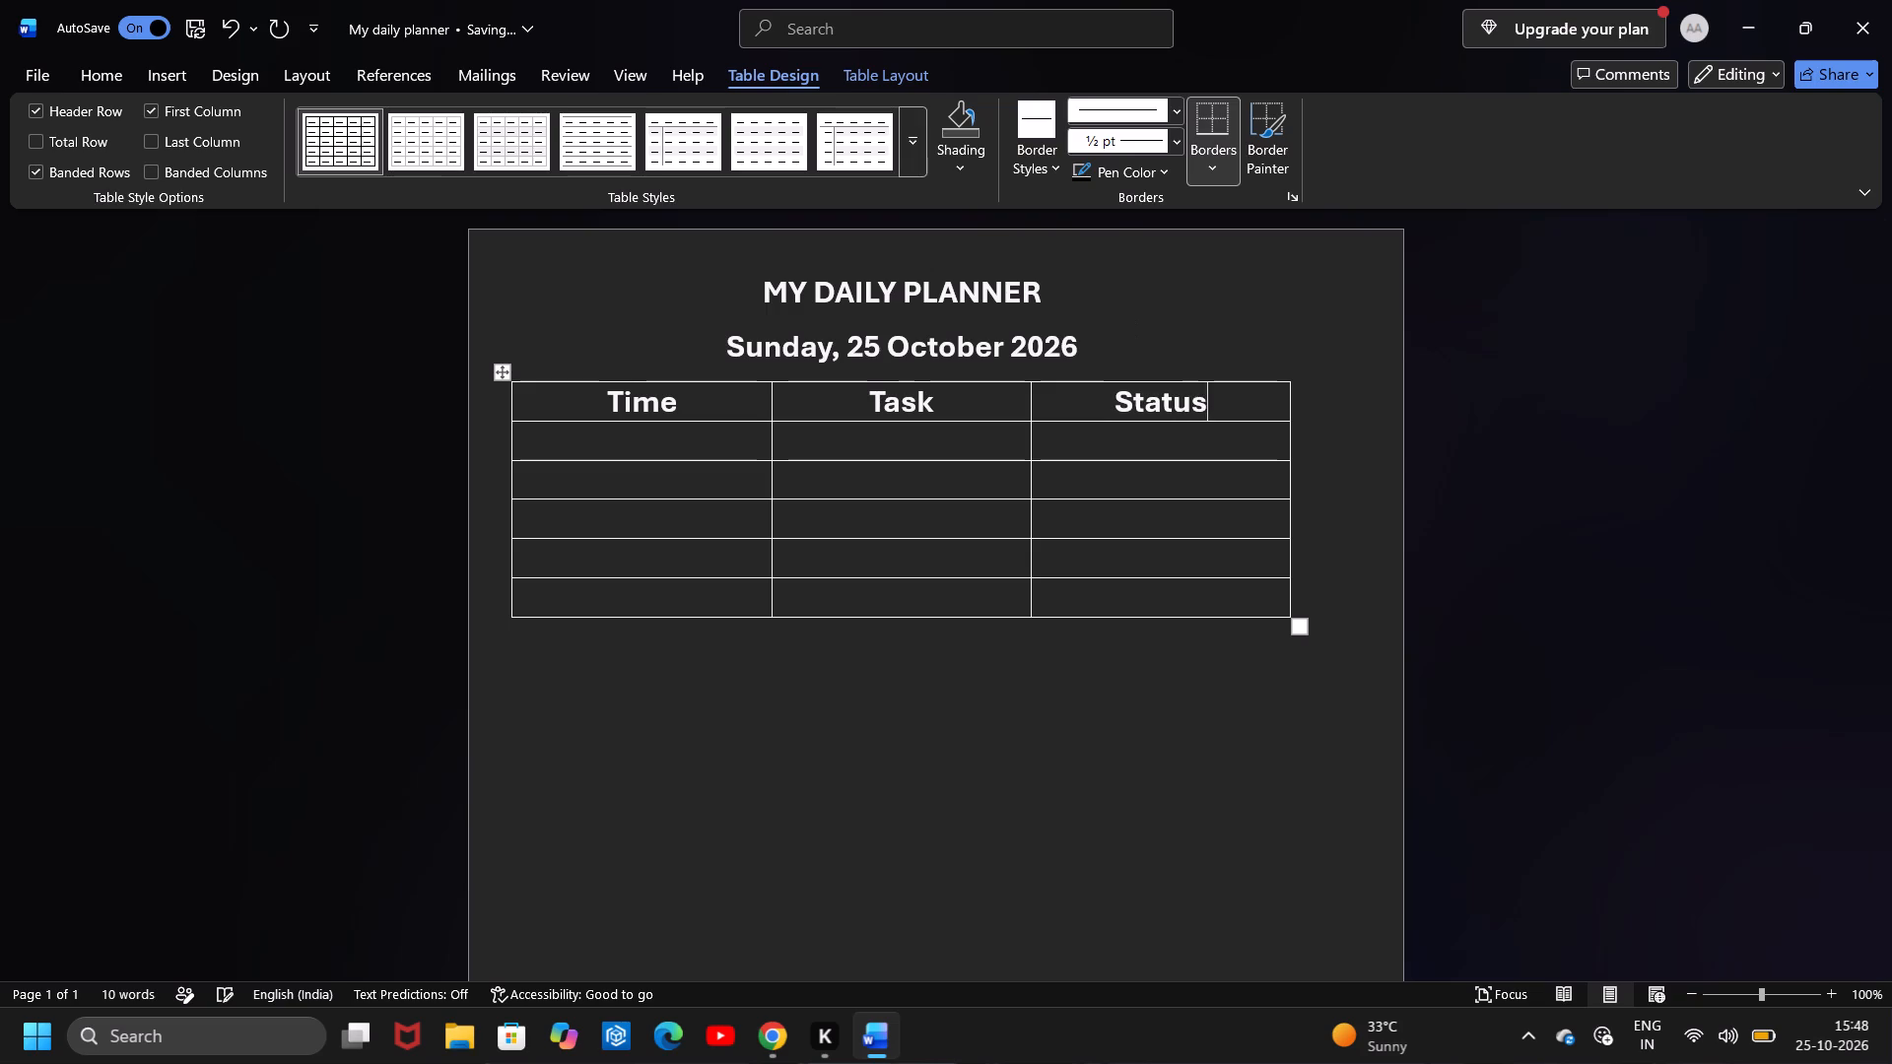
pyautogui.press('Up')
pyautogui.press('Down')
pyautogui.press('Down')
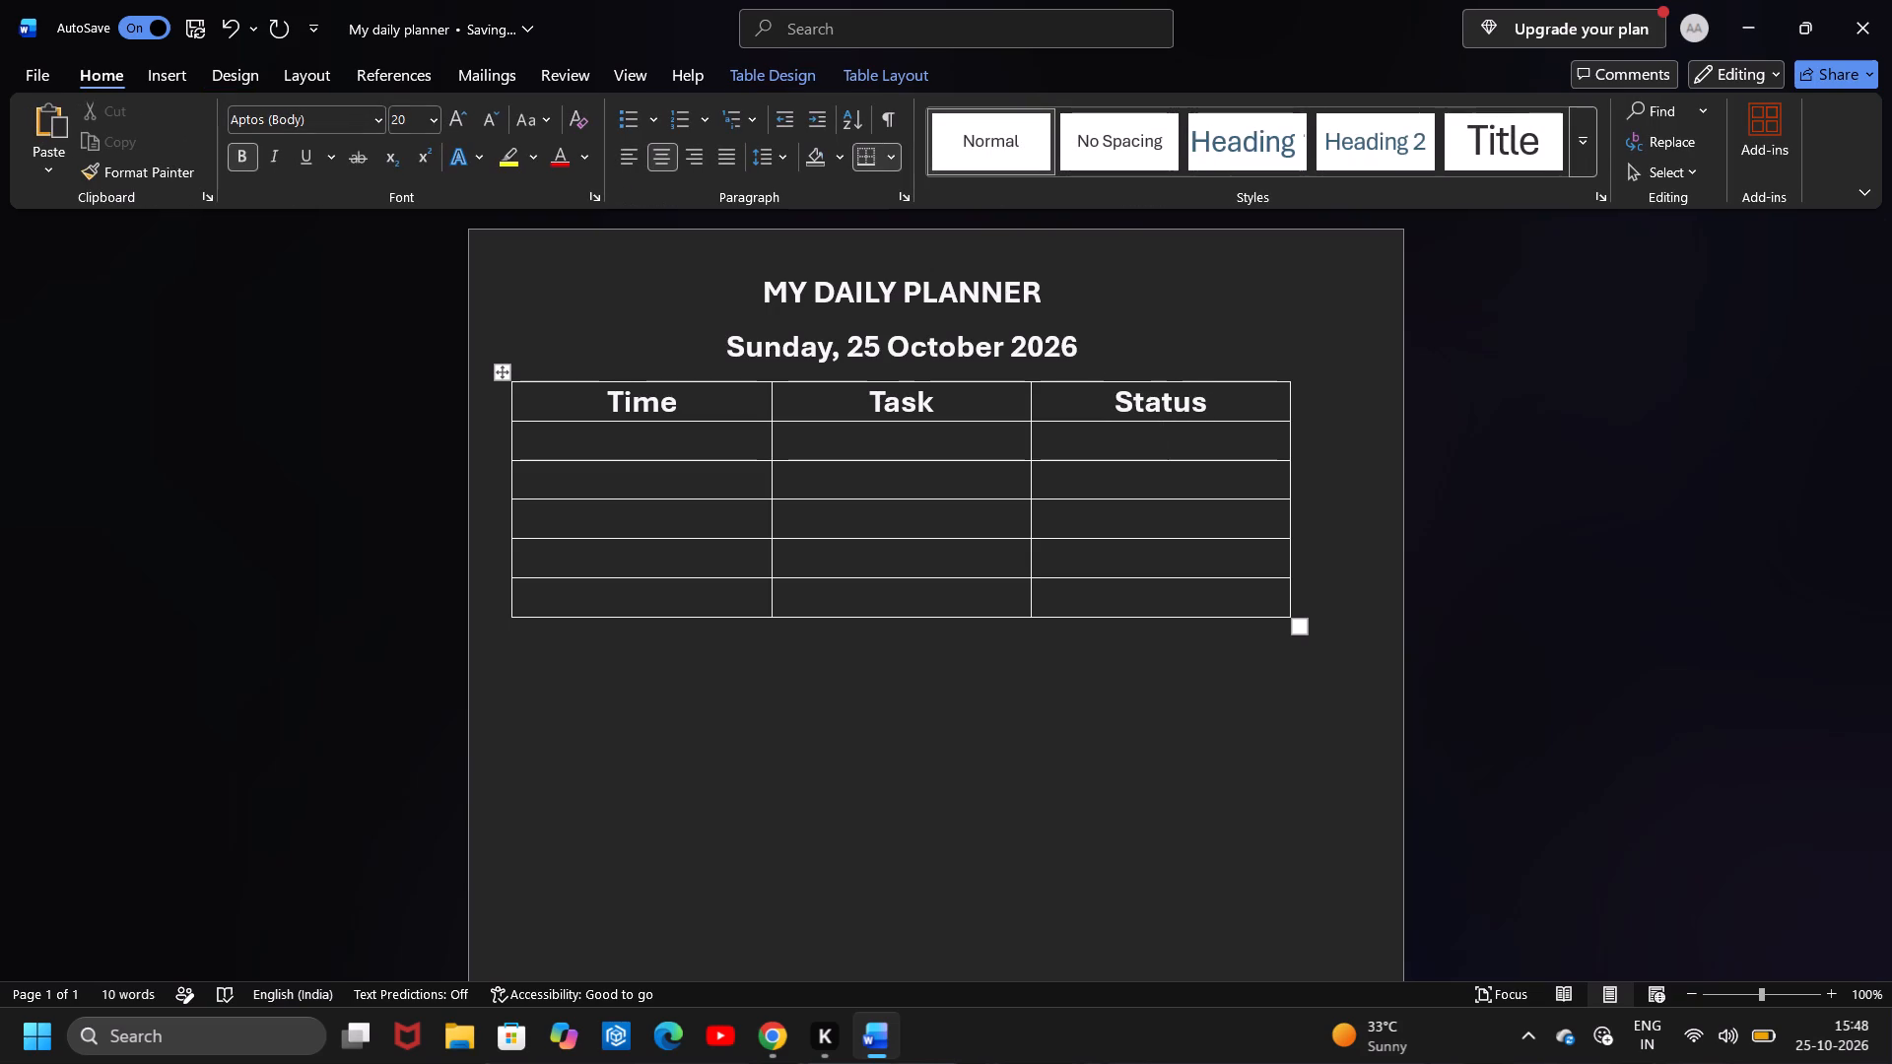
# Enter "9:00 AM" in the Time column, in the first row below the headings.
pyautogui.press('Left')
pyautogui.press('Left')
pyautogui.press('9')
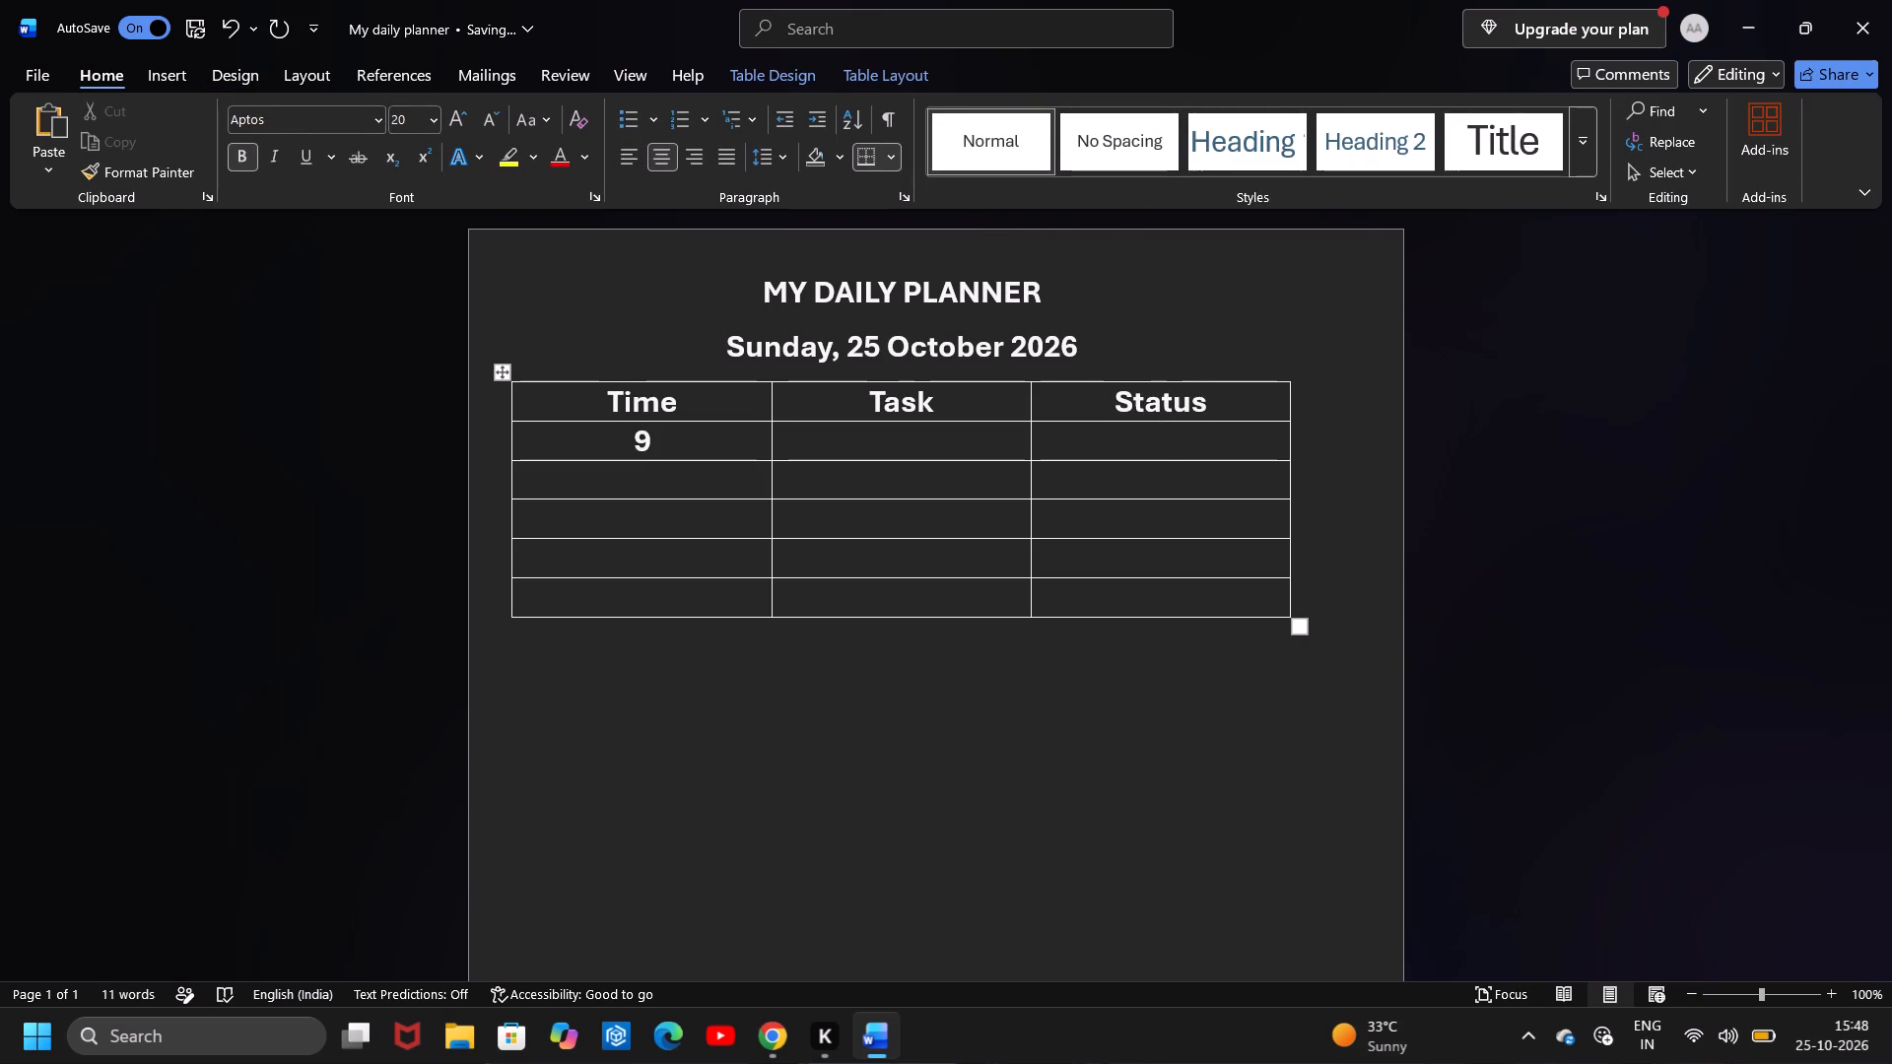
pyautogui.hotkey('shift', ':')
pyautogui.write('00')
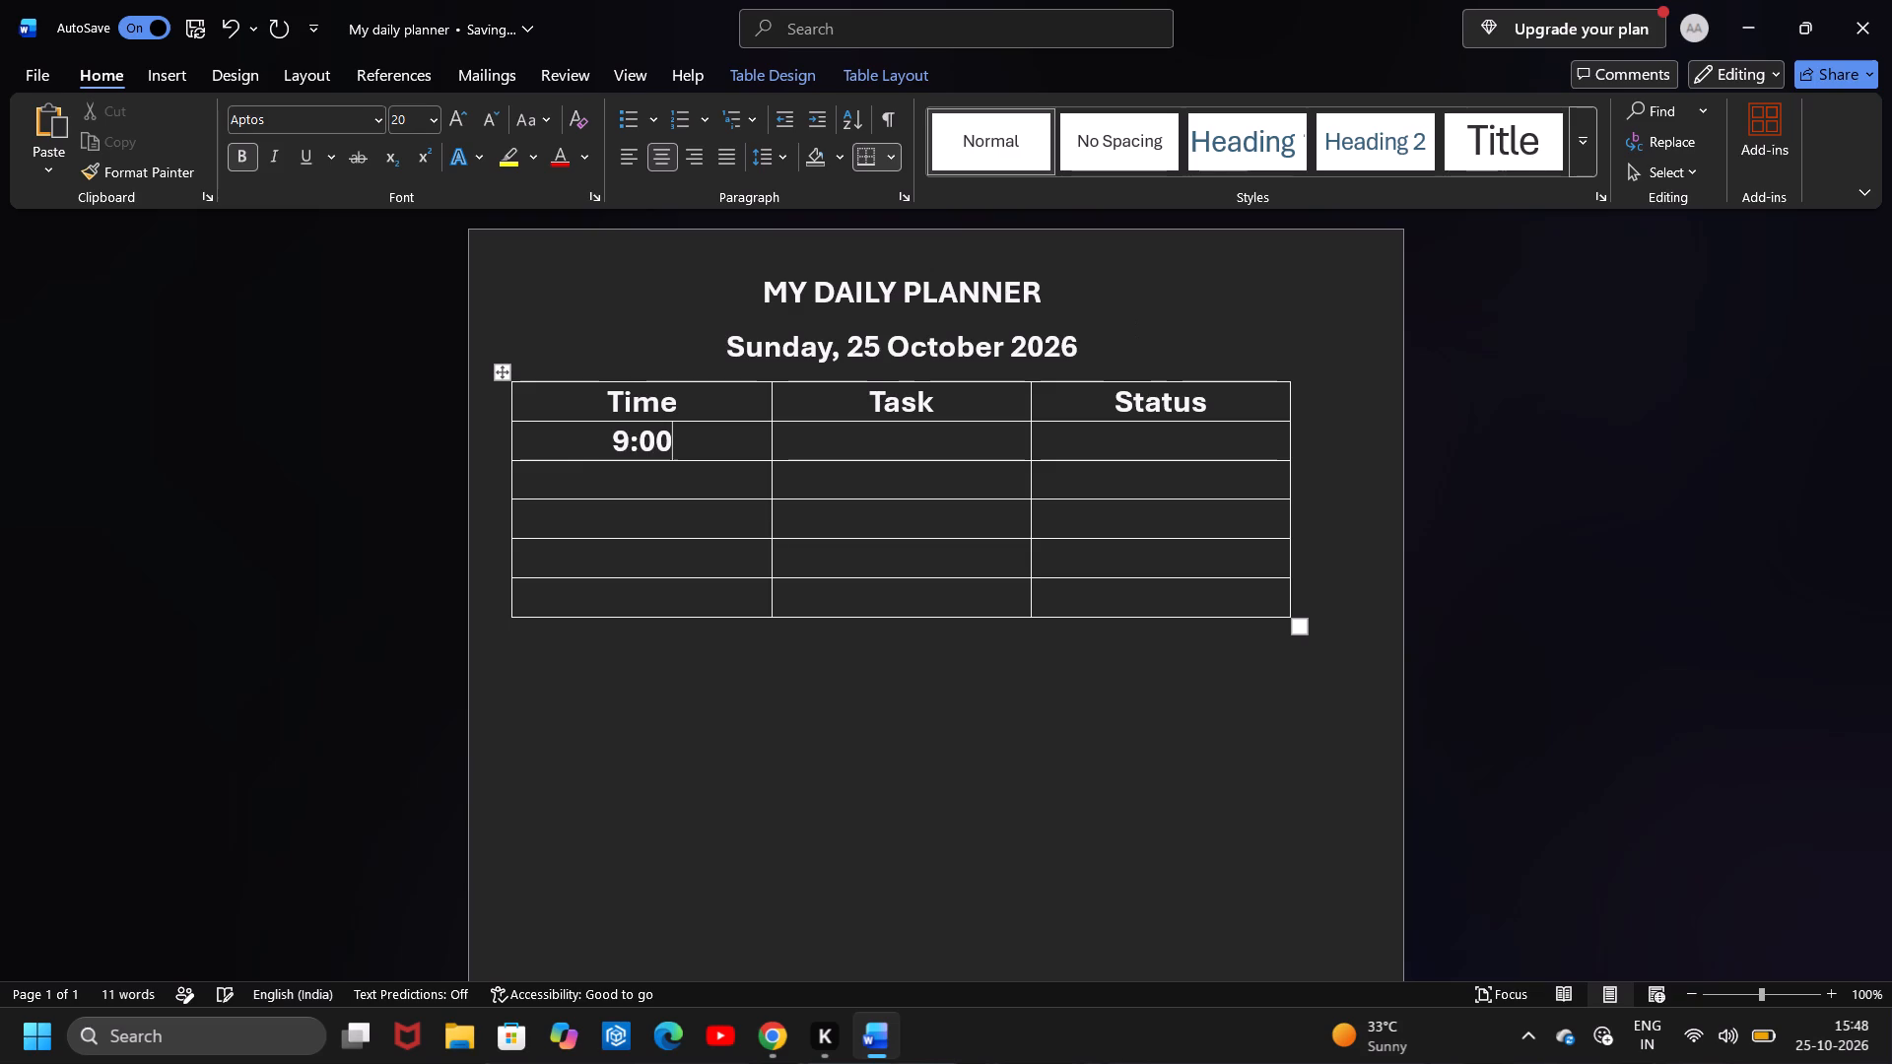
pyautogui.press('space')
pyautogui.write('AM')
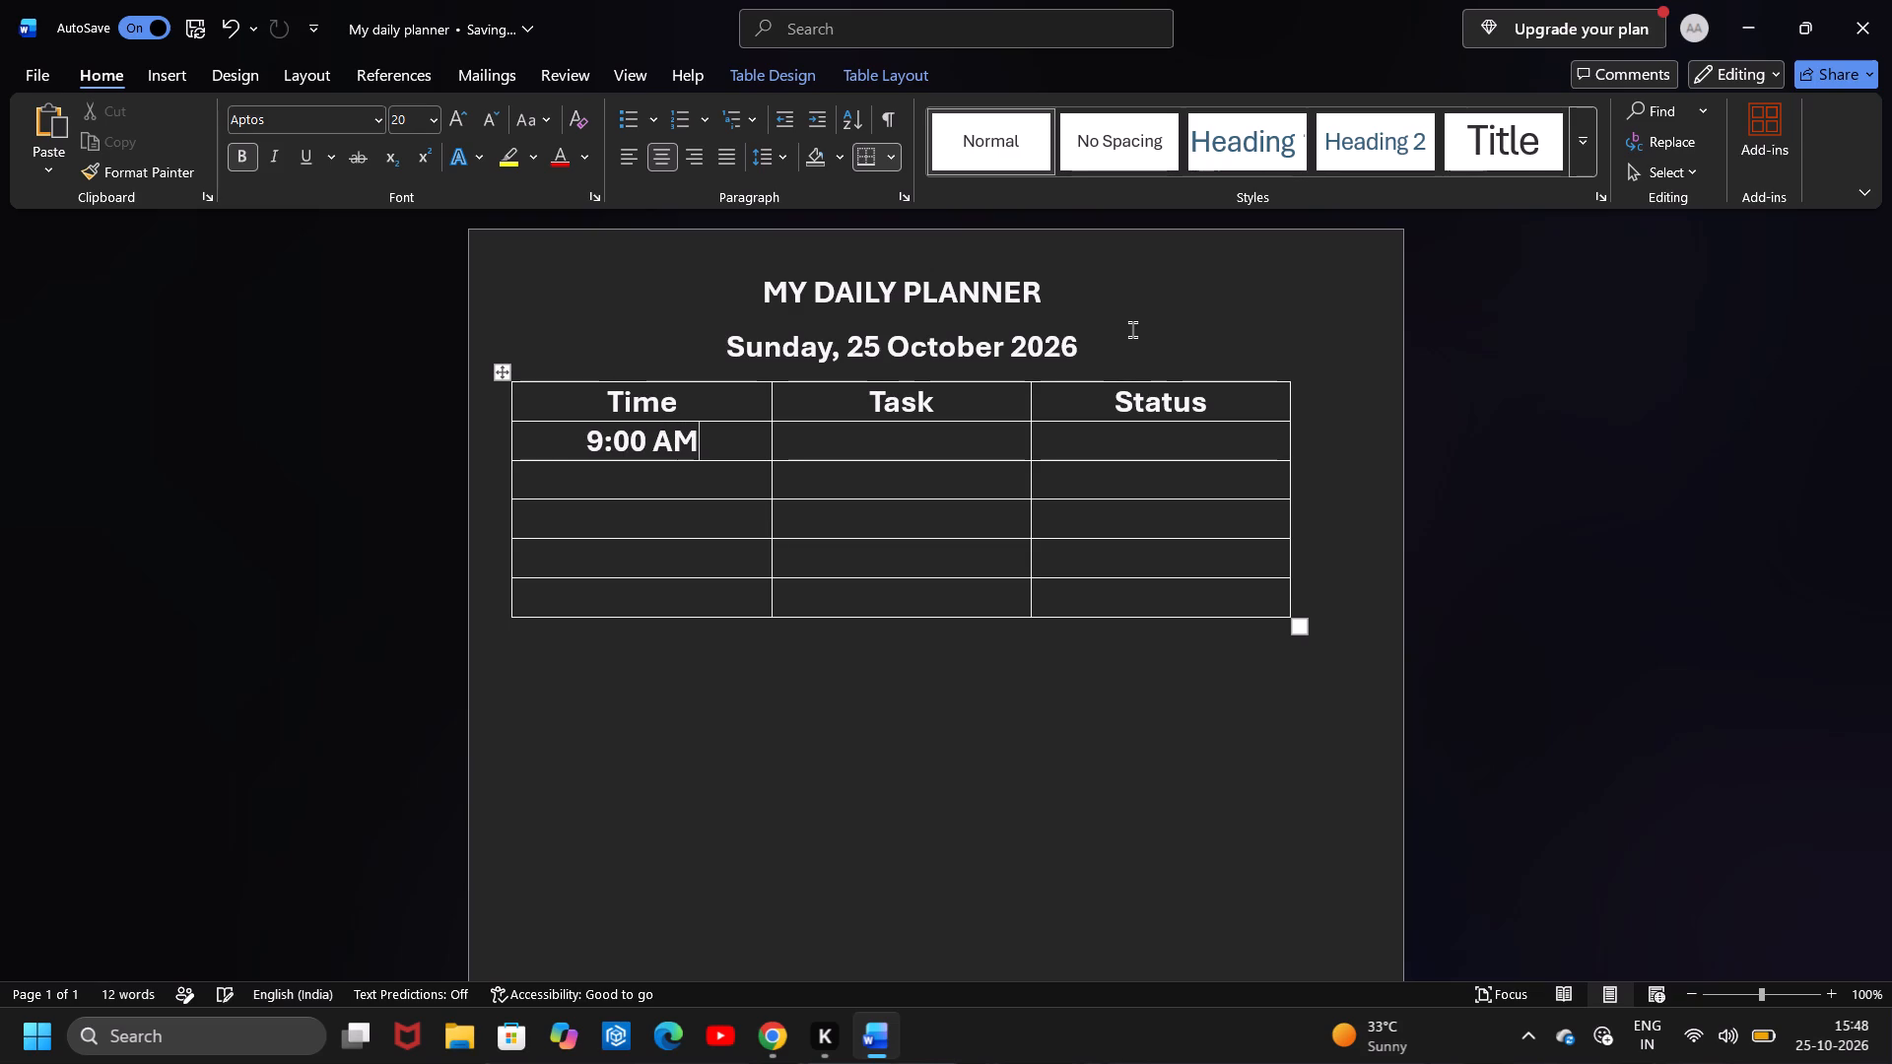
# Complete the 9:00 AM row with the task "English Practice" and the status "Pending".
pyautogui.press('Right')
pyautogui.write('English')
pyautogui.press('space')
pyautogui.write('Practive')
pyautogui.press('BackSpace')
pyautogui.press('BackSpace')
pyautogui.write('ce')
pyautogui.press('space')
pyautogui.press('Right')
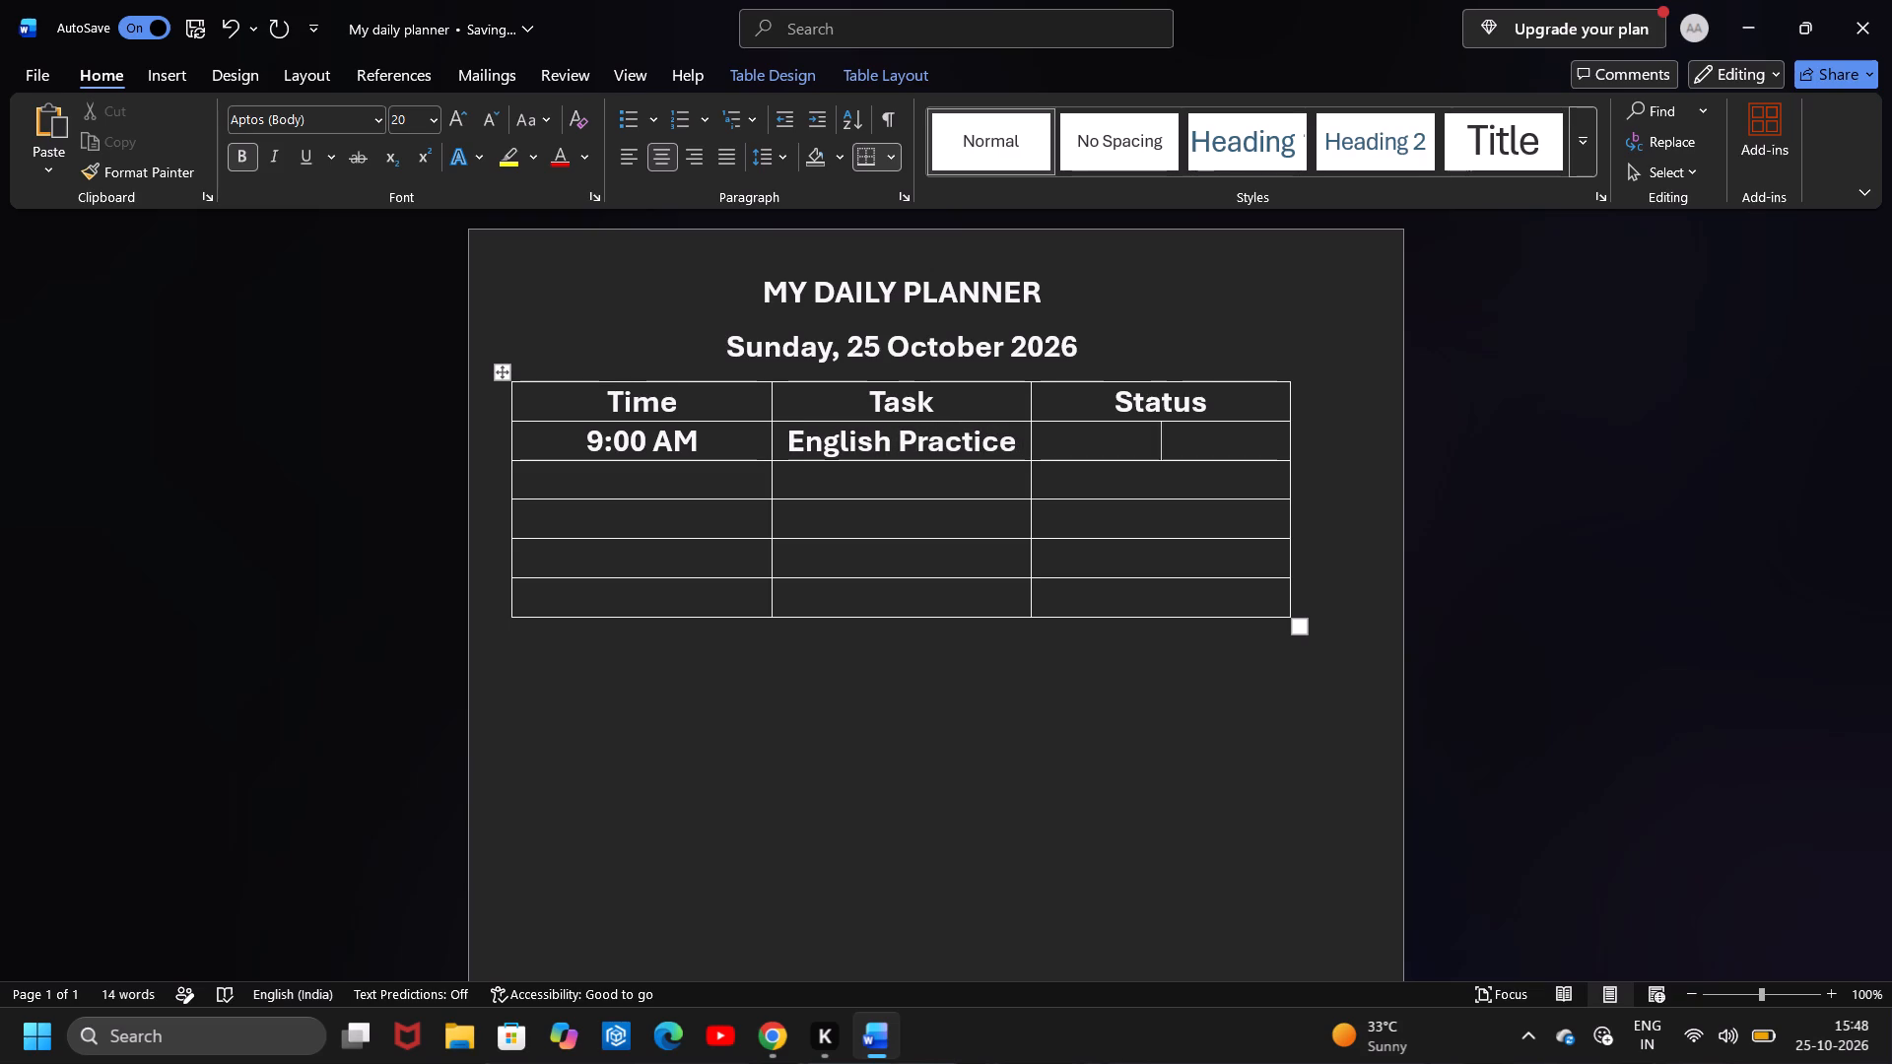
pyautogui.write('Per')
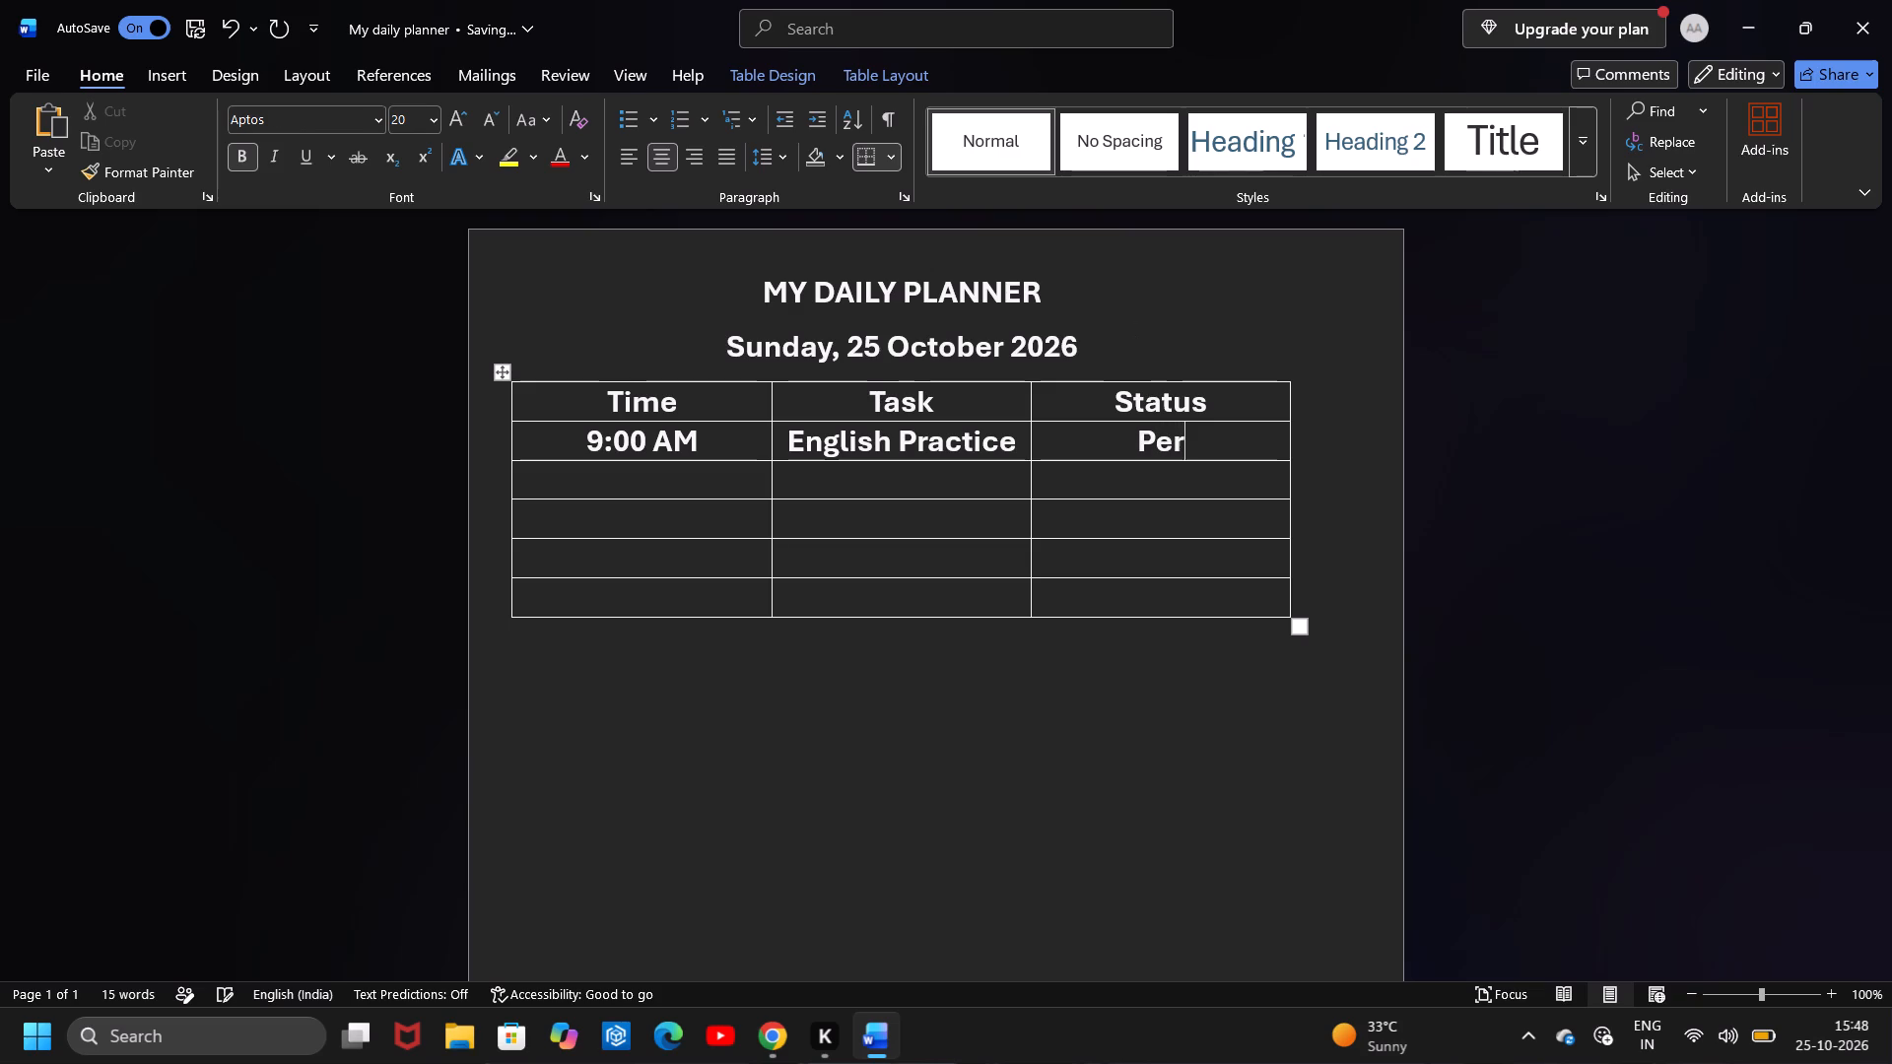
pyautogui.press('BackSpace')
pyautogui.write('nding')
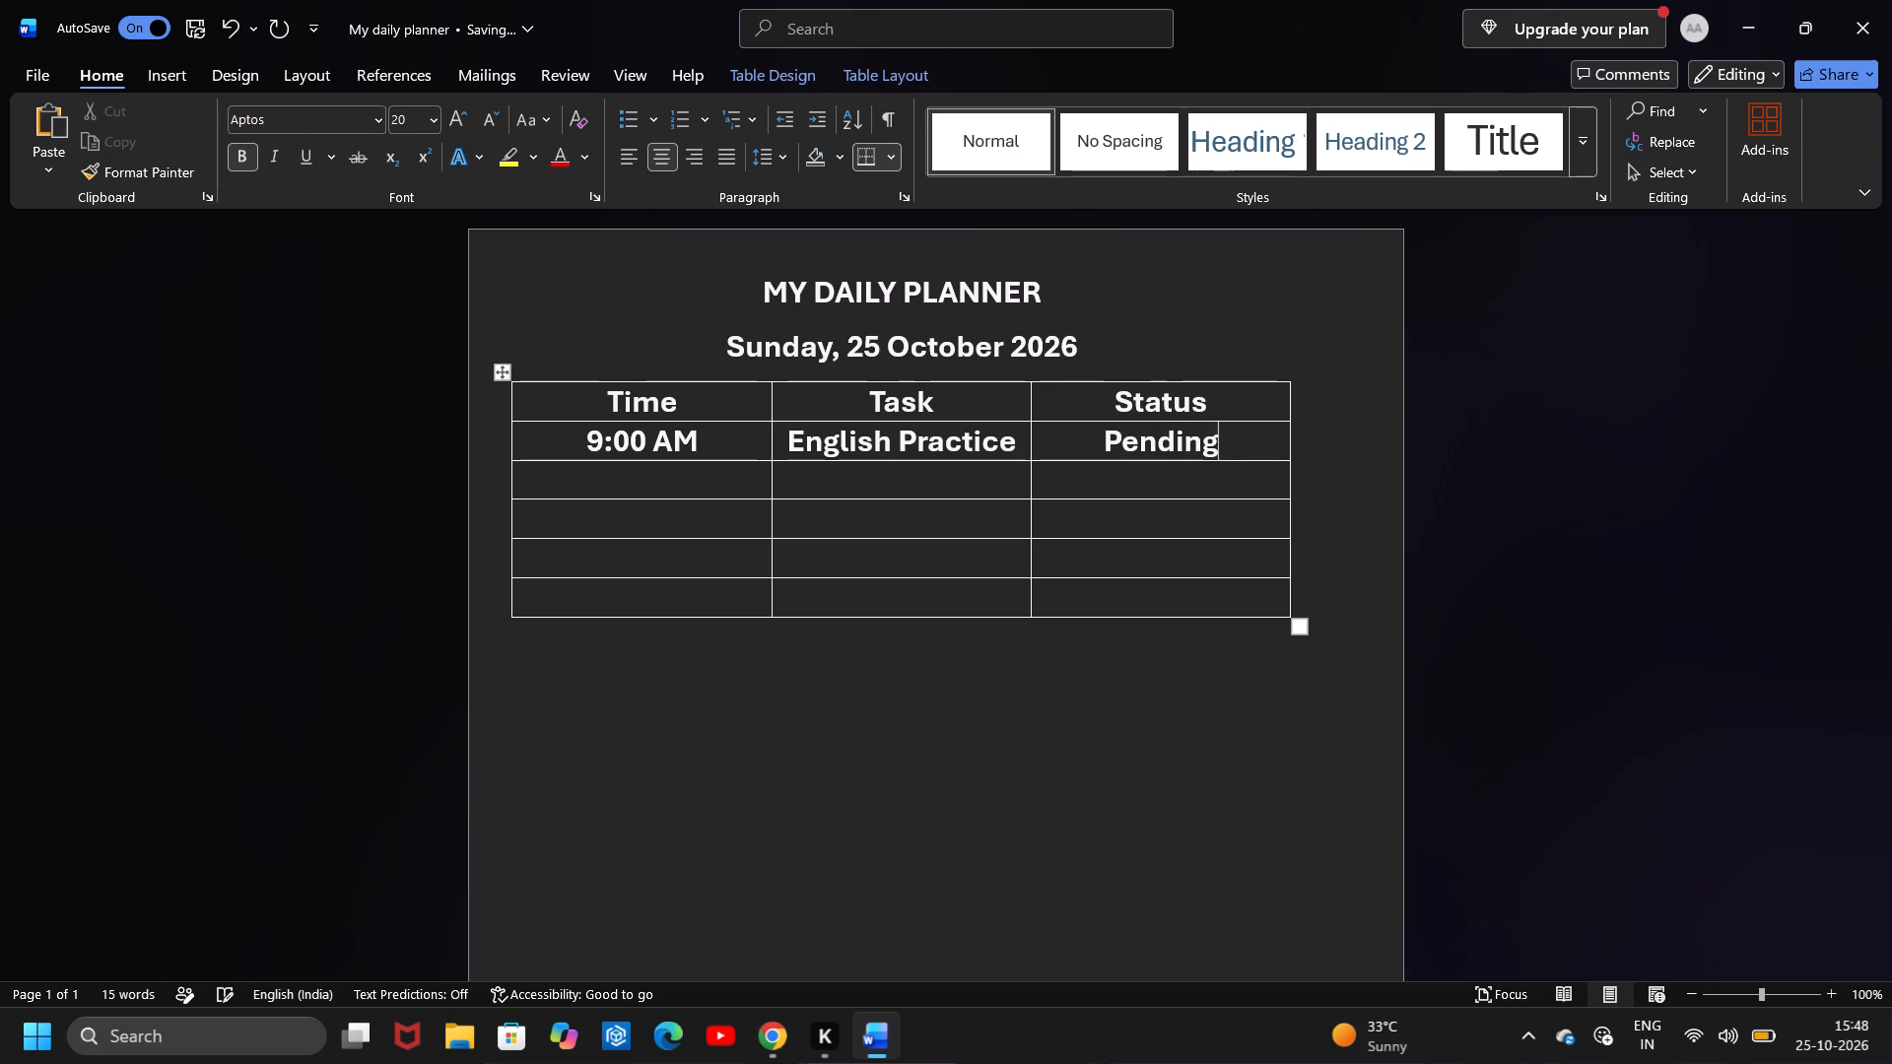
pyautogui.press('Return')
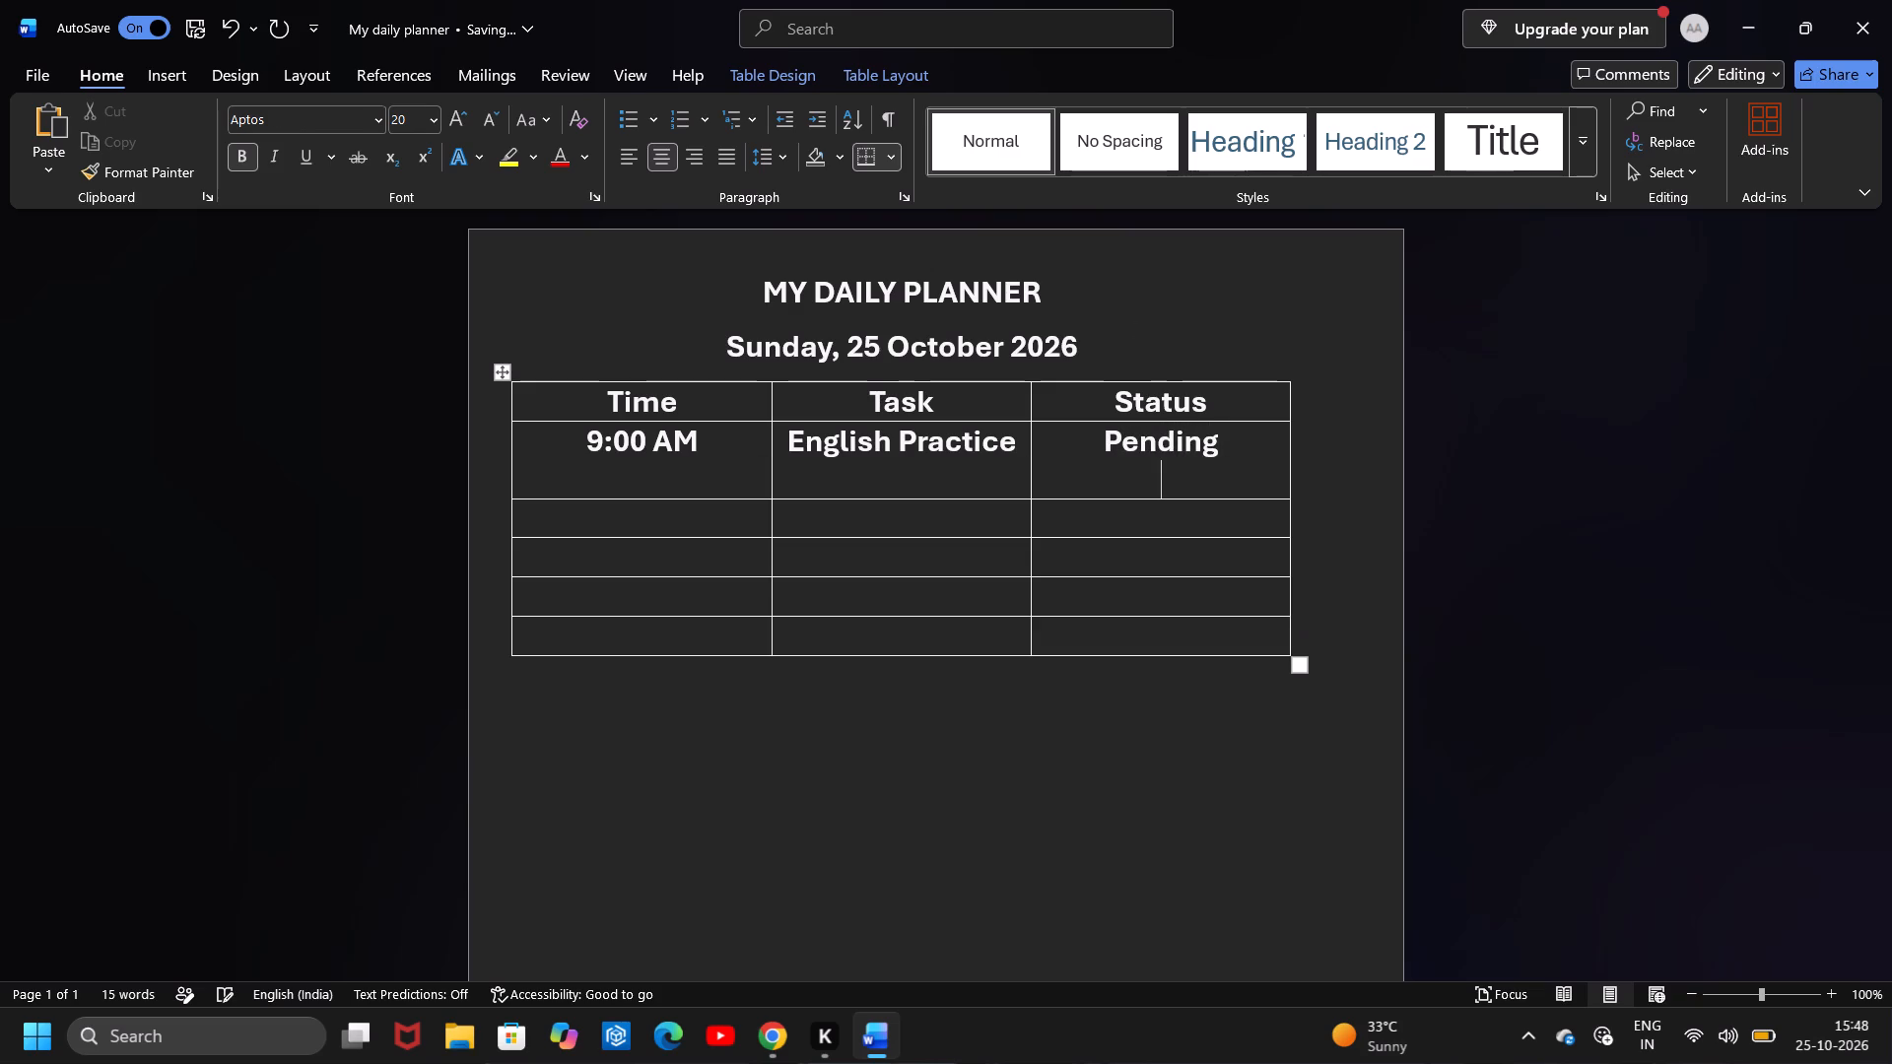
pyautogui.press('BackSpace')
pyautogui.press('BackSpace')
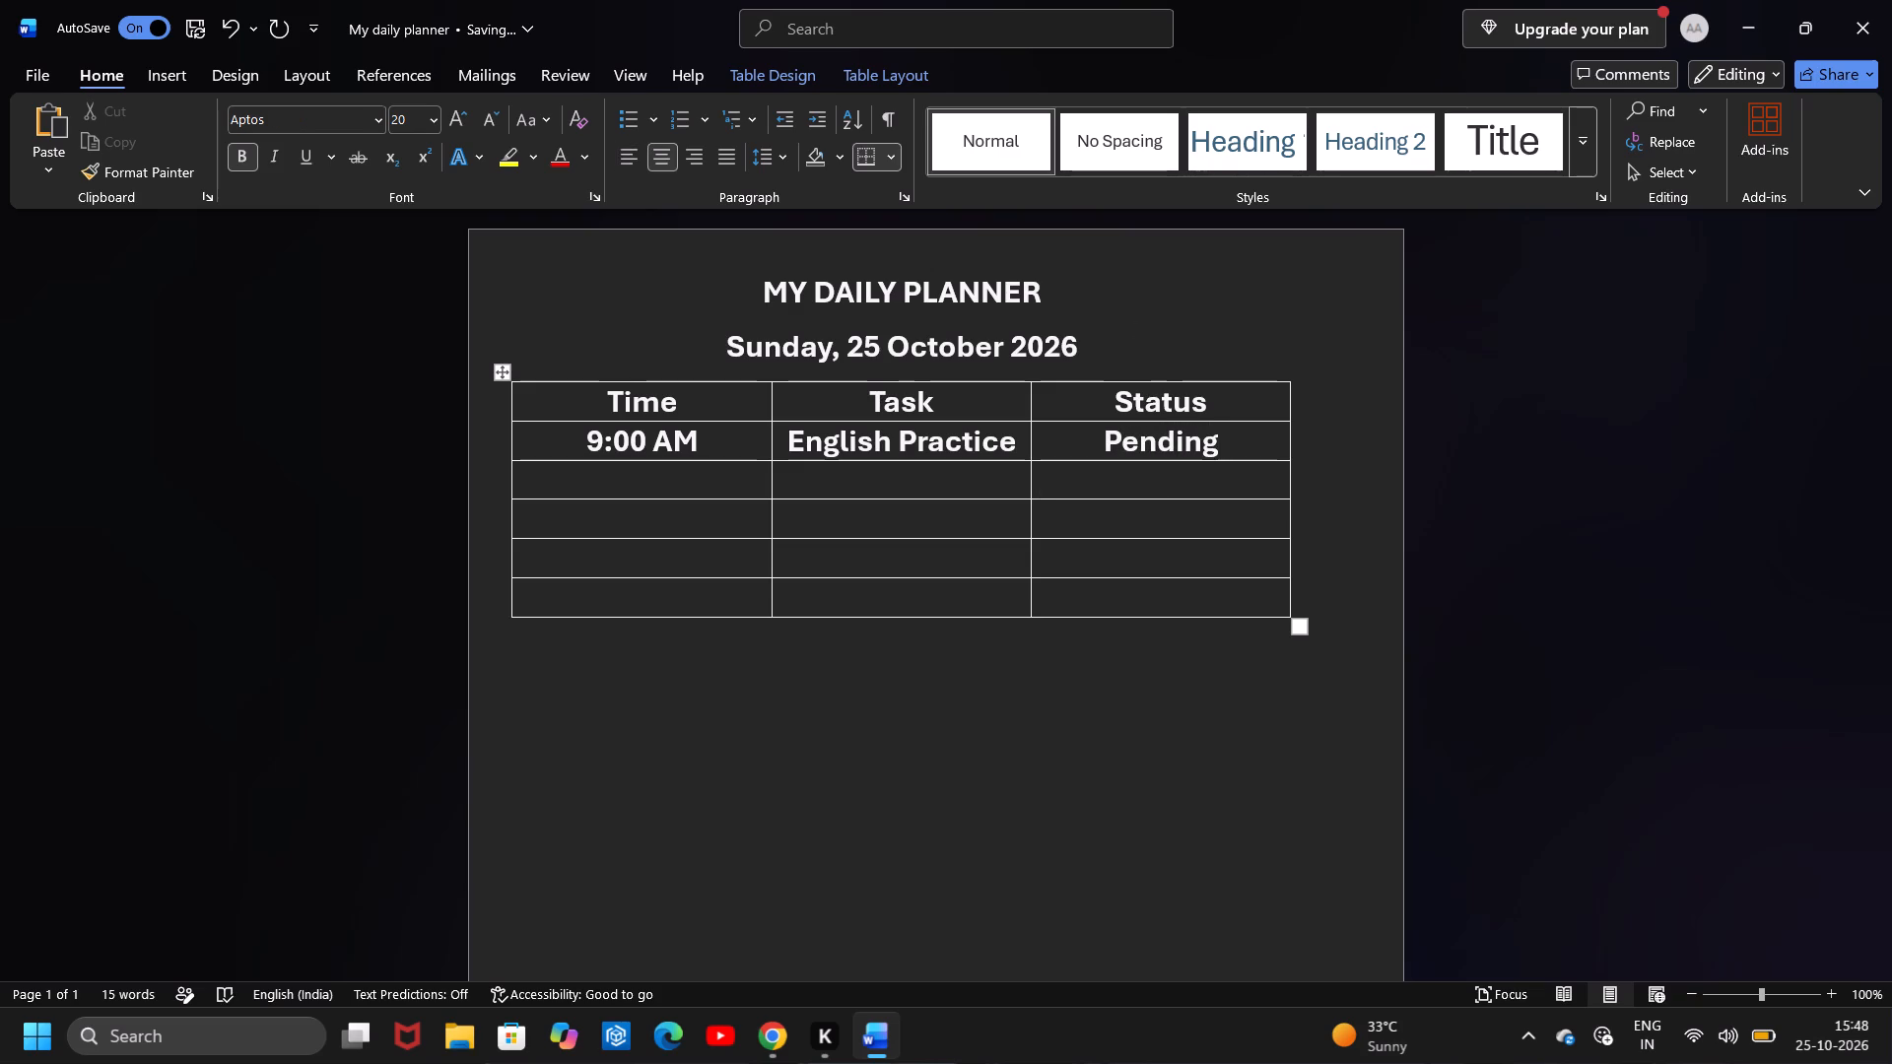
# Enter "10:00 AM" in the Time cell directly below 9:00 AM.
pyautogui.press('Down')
pyautogui.press('Up')
pyautogui.press('Down')
pyautogui.press('Left')
pyautogui.press('Left')
pyautogui.press('Left')
pyautogui.press('Left')
pyautogui.press('Right')
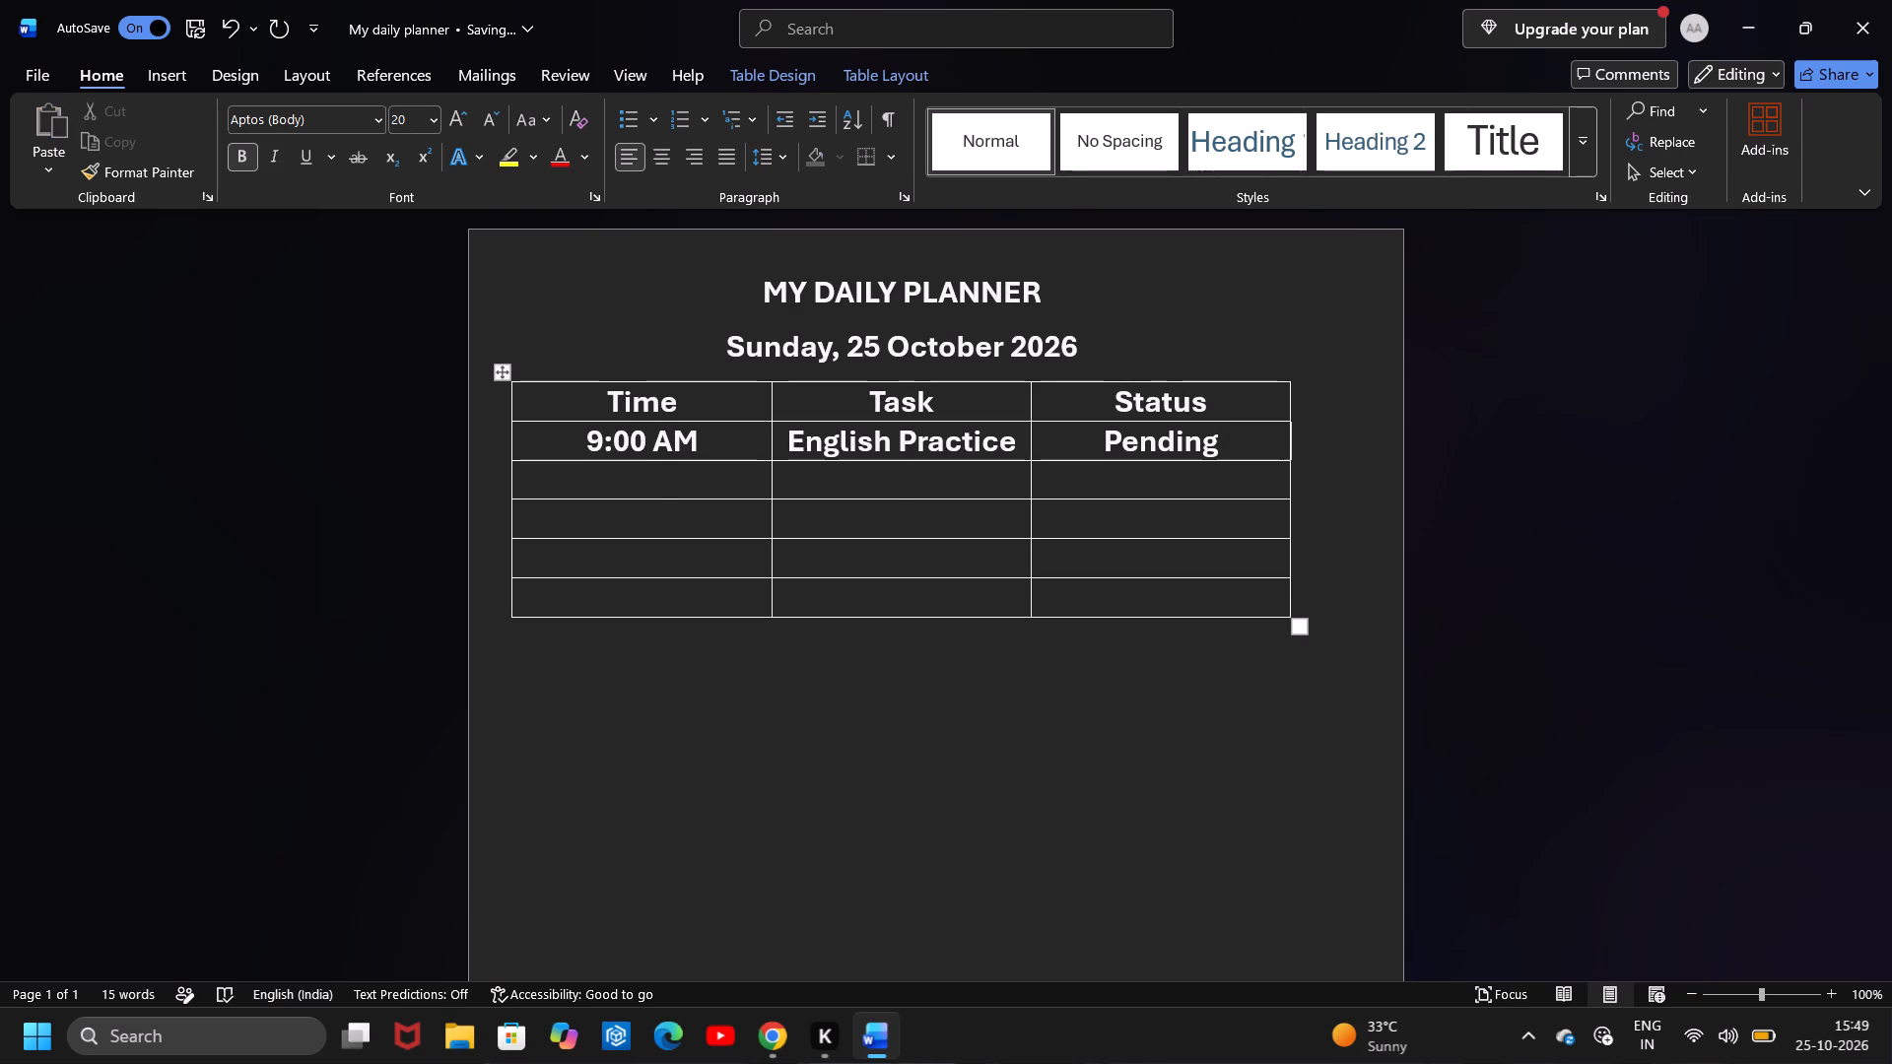
pyautogui.press('Right')
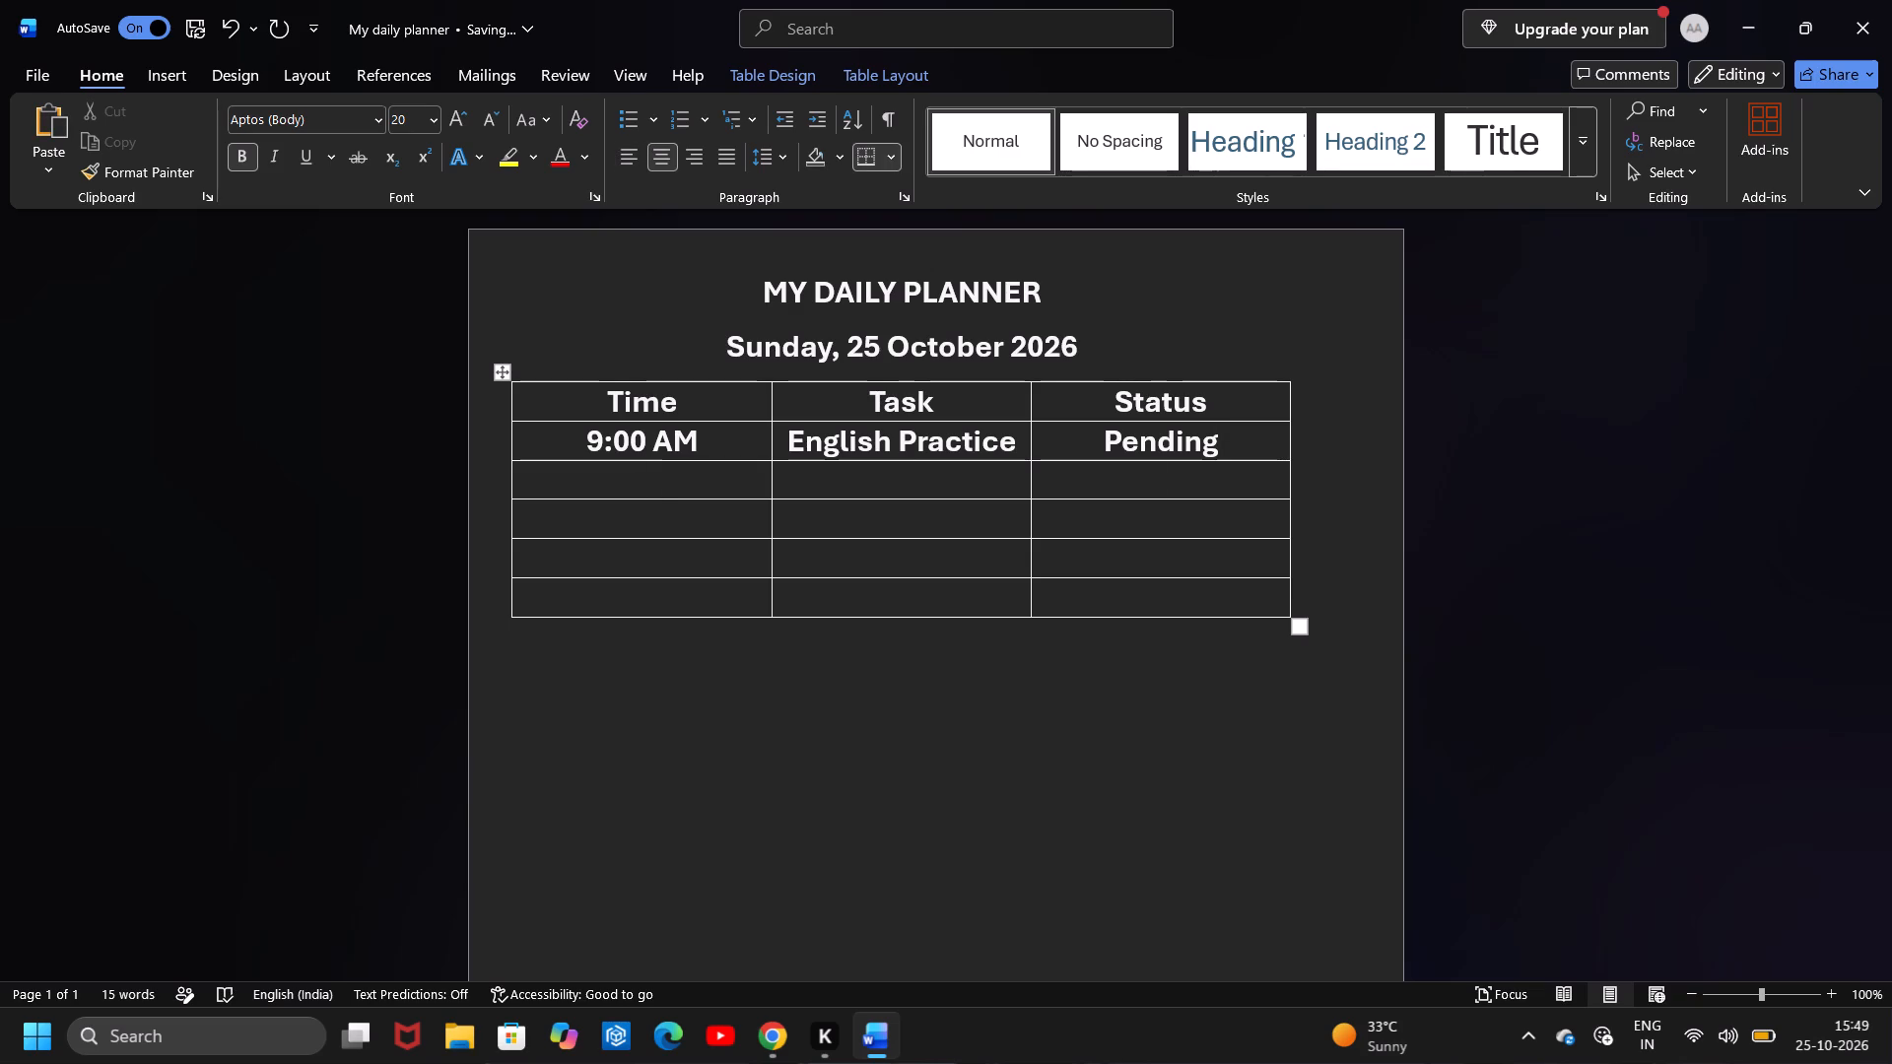
pyautogui.write('10')
pyautogui.hotkey('shift', ':')
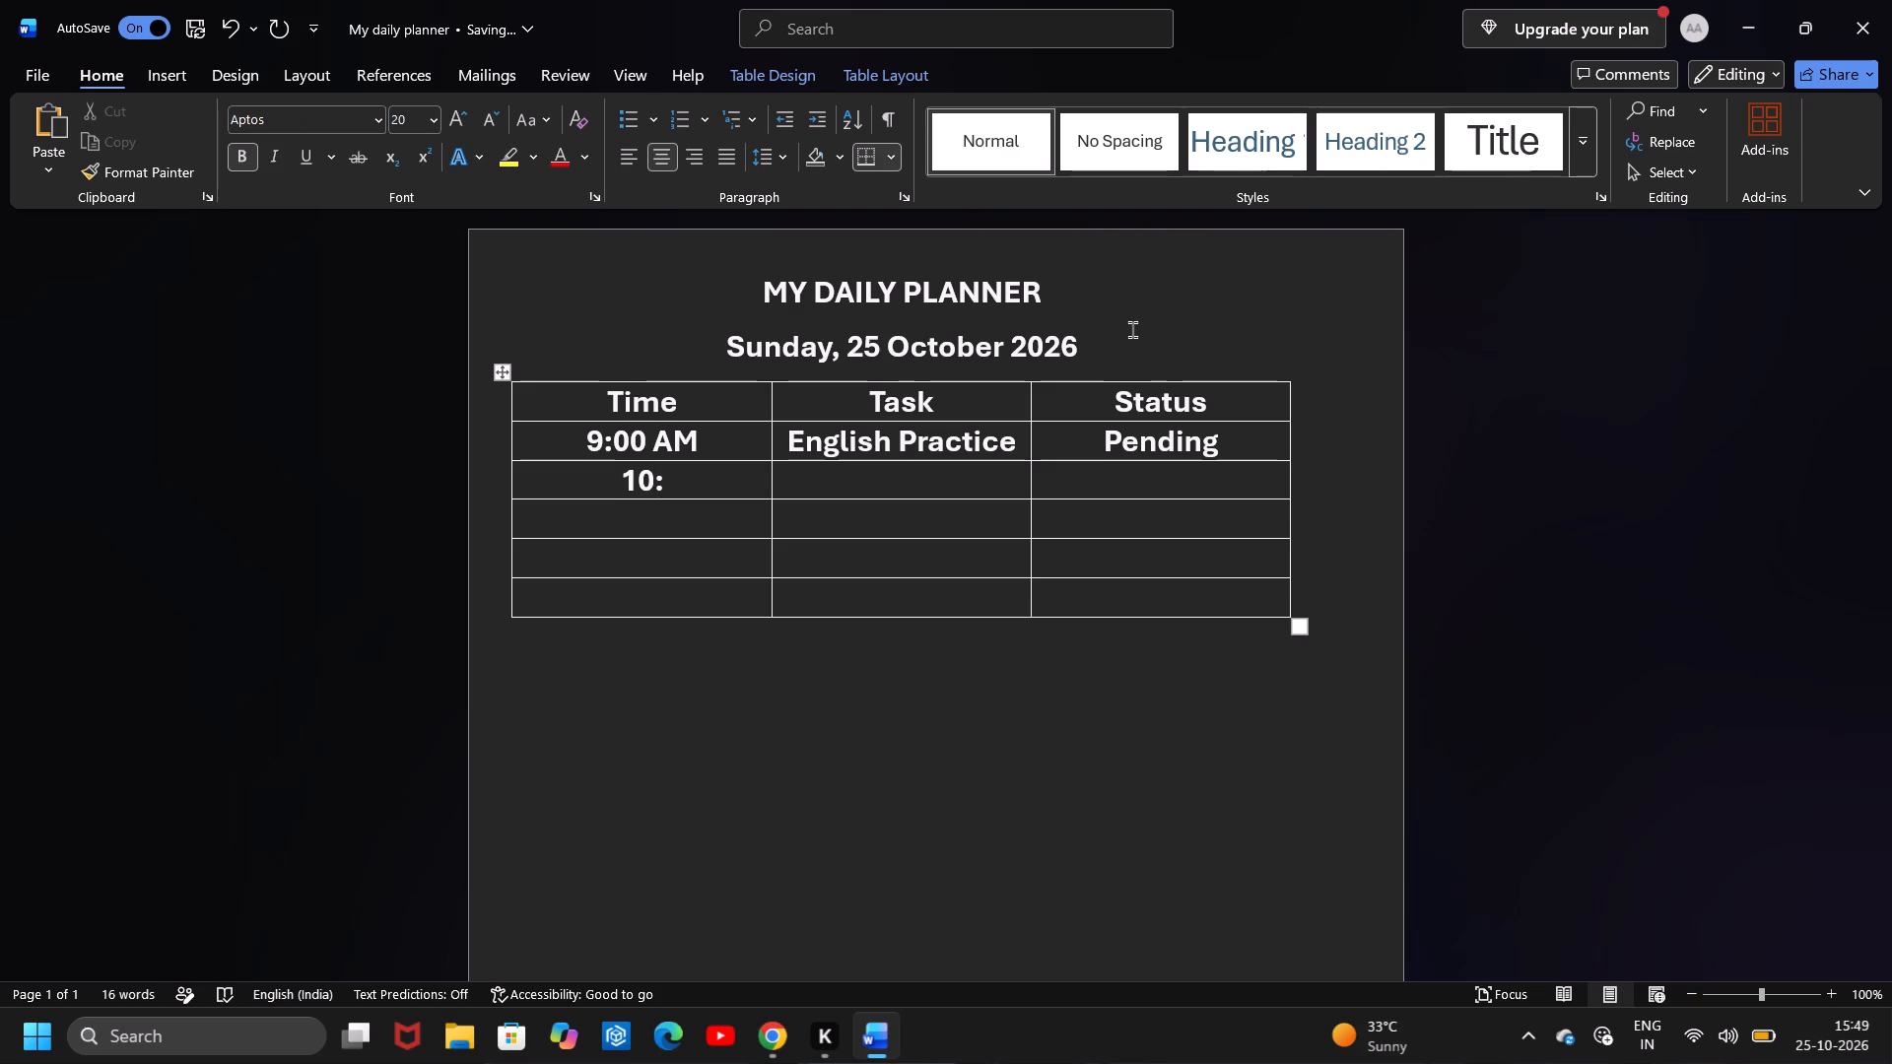
pyautogui.write('00')
pyautogui.press('space')
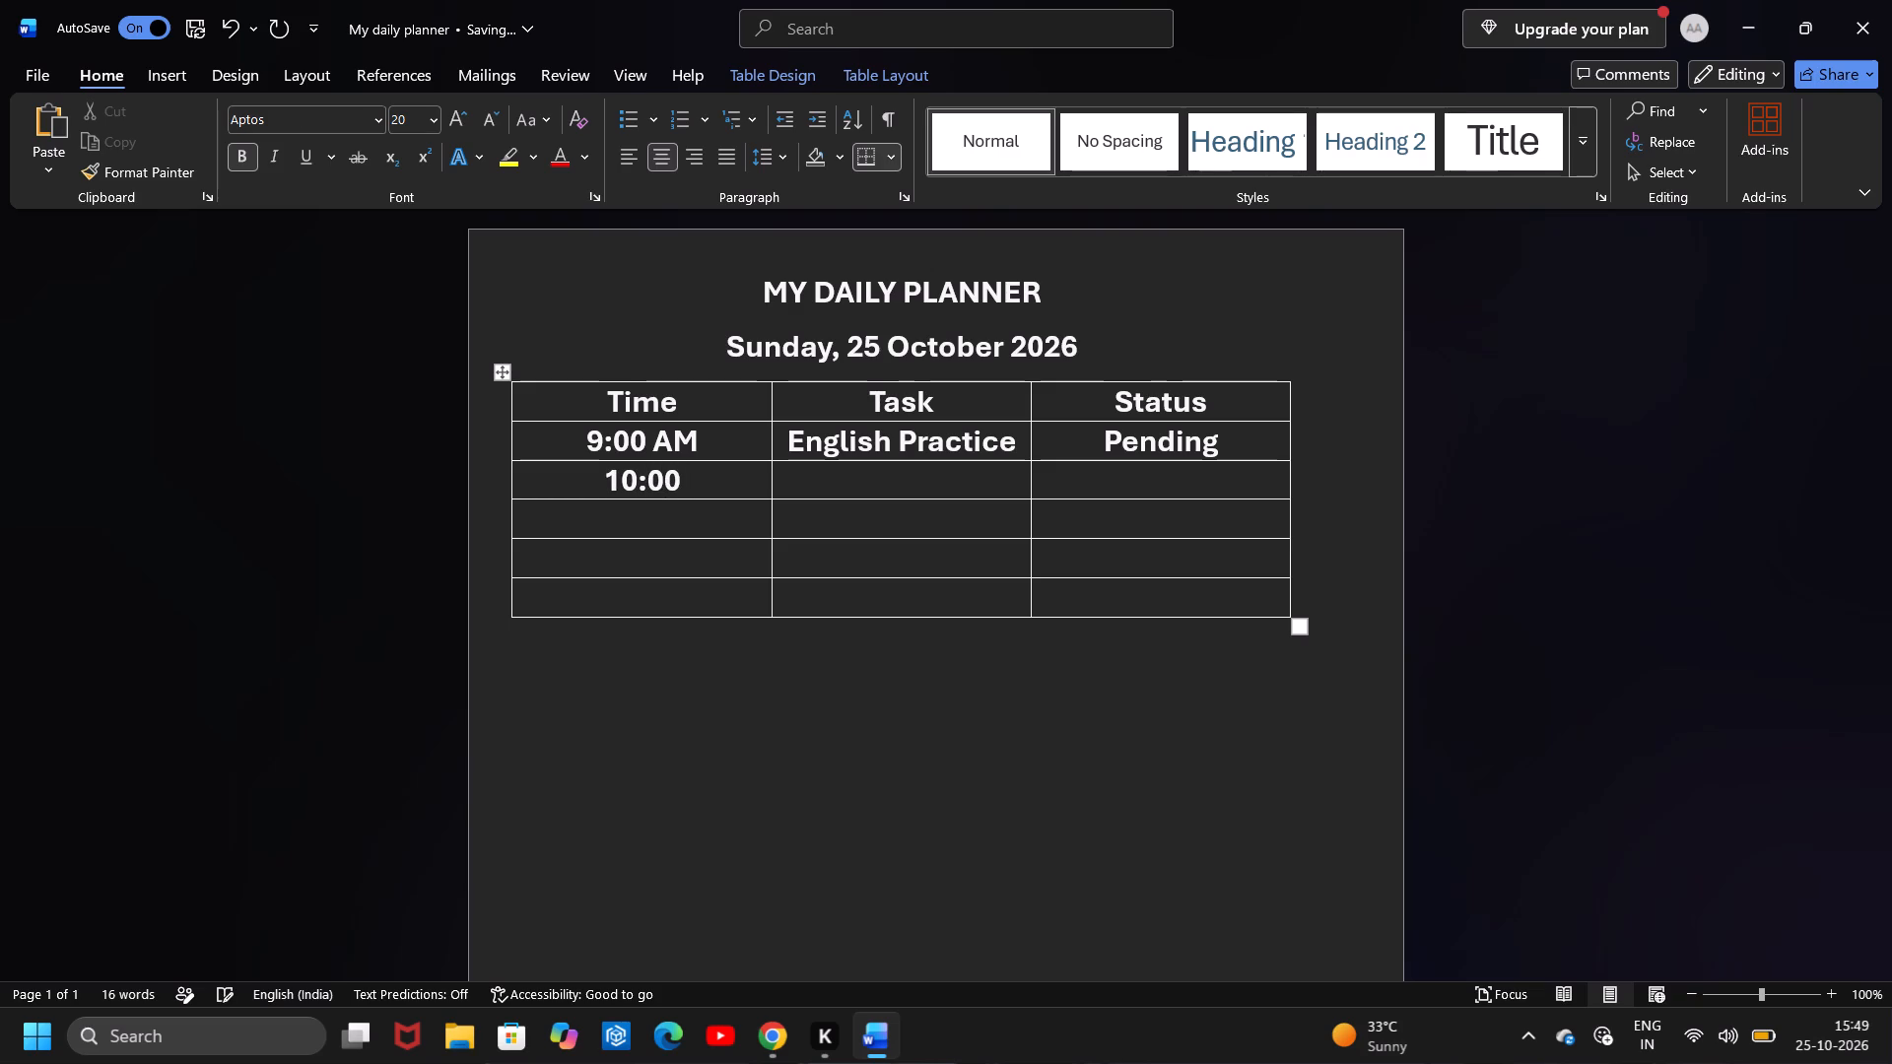
pyautogui.write('An')
pyautogui.press('BackSpace')
pyautogui.press('m')
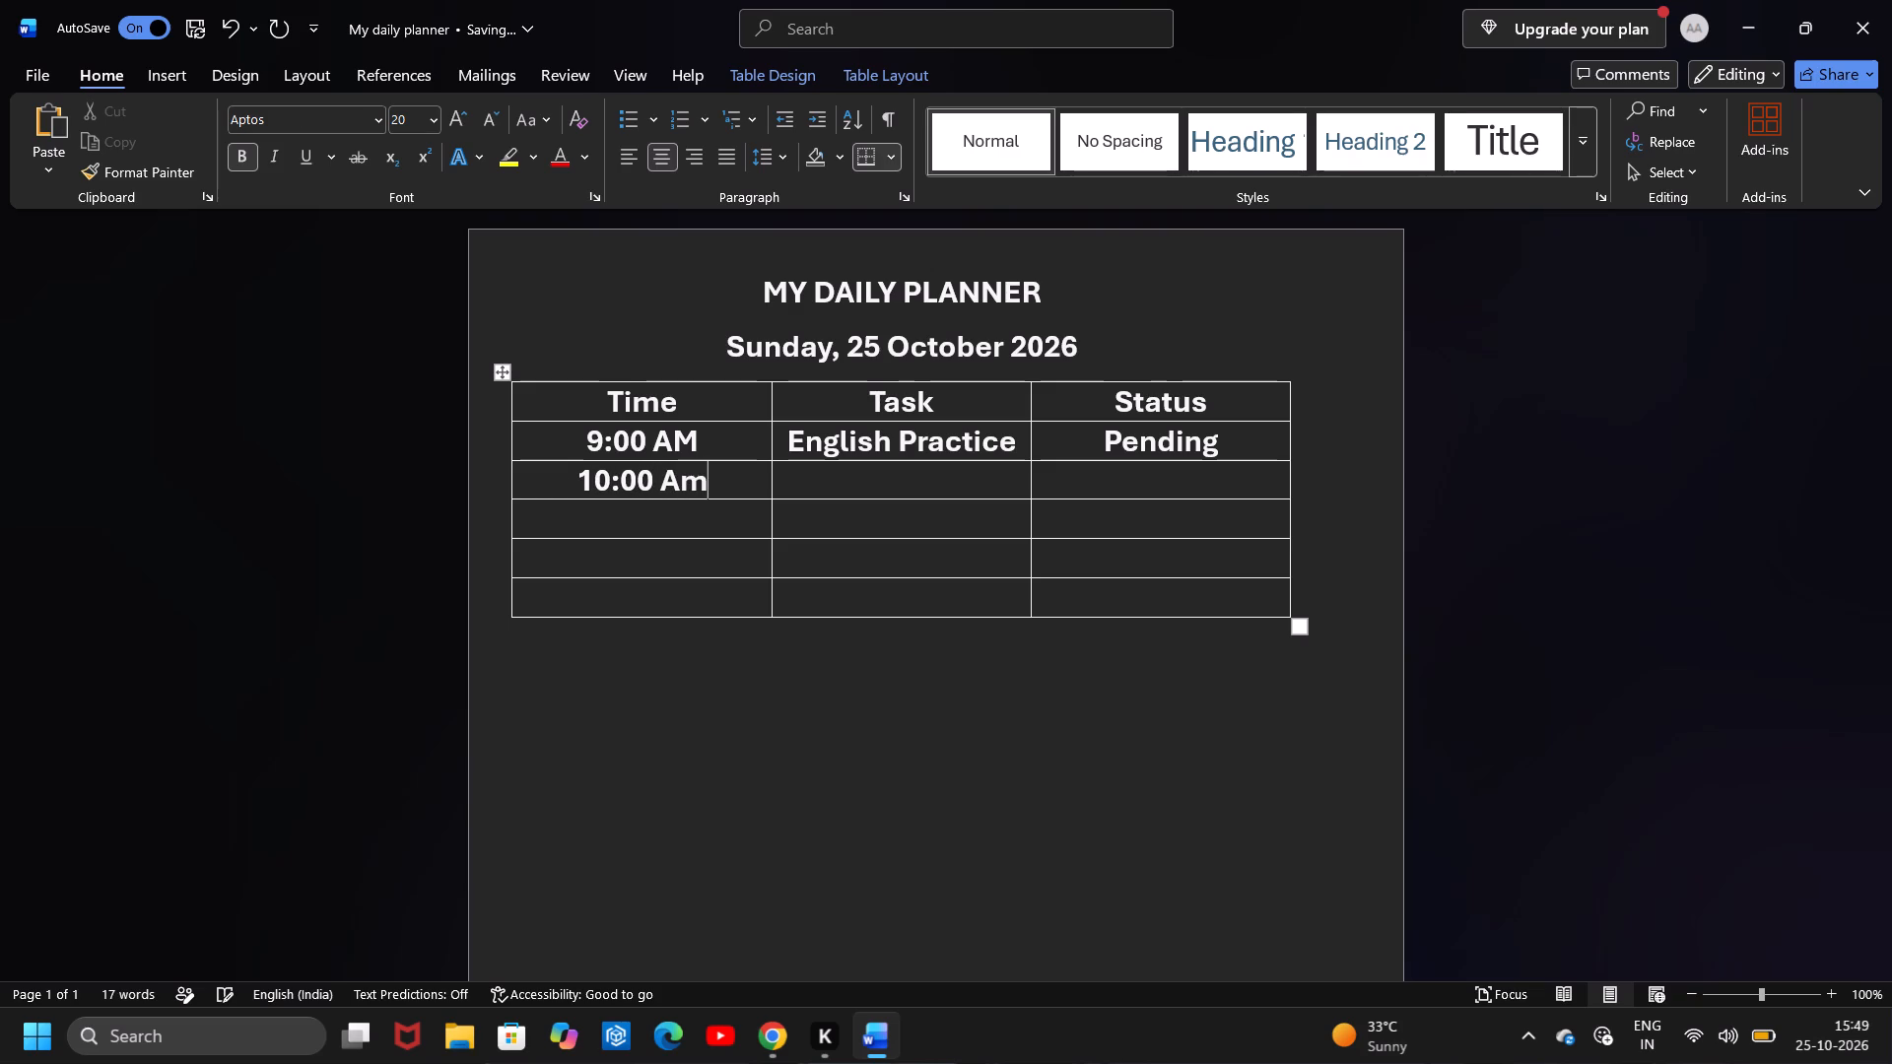
pyautogui.press('BackSpace')
pyautogui.write('M')
pyautogui.press('space')
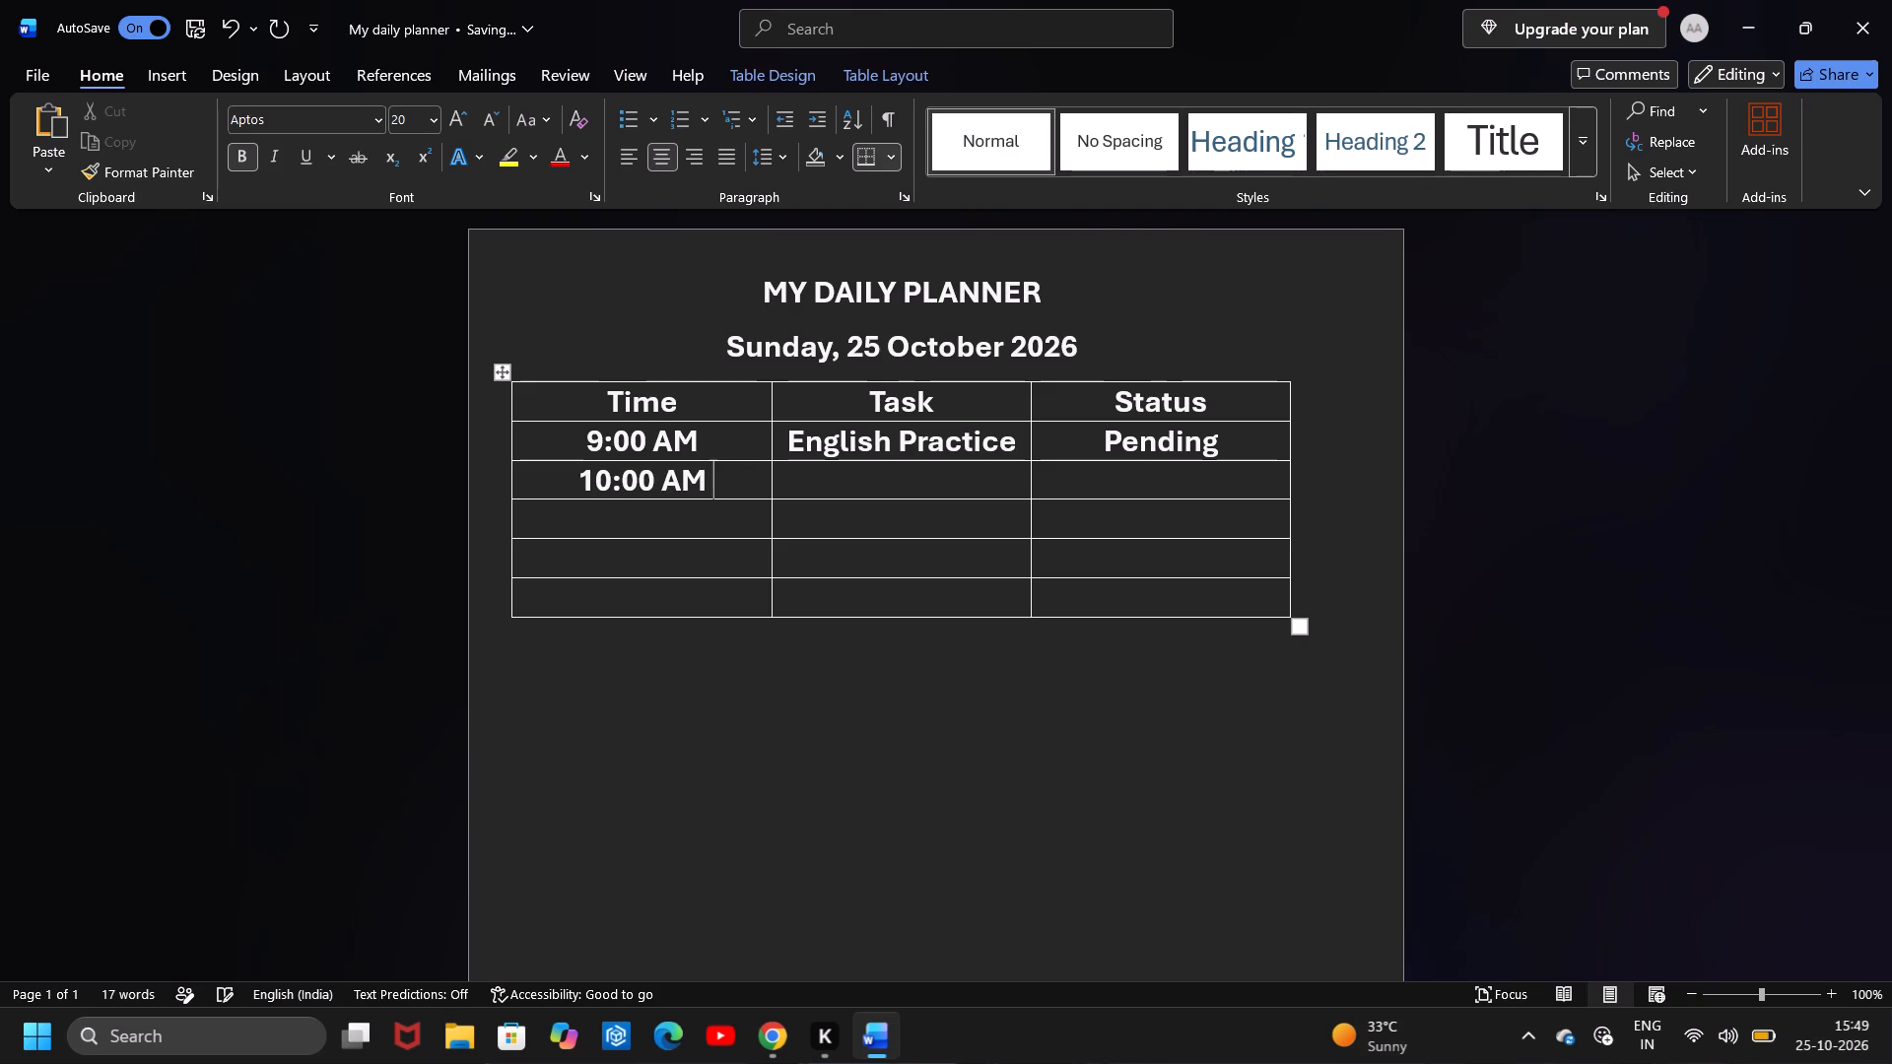
# Enter "12:00 PM" in the Time cell directly below 10:00 AM.
pyautogui.press('Down')
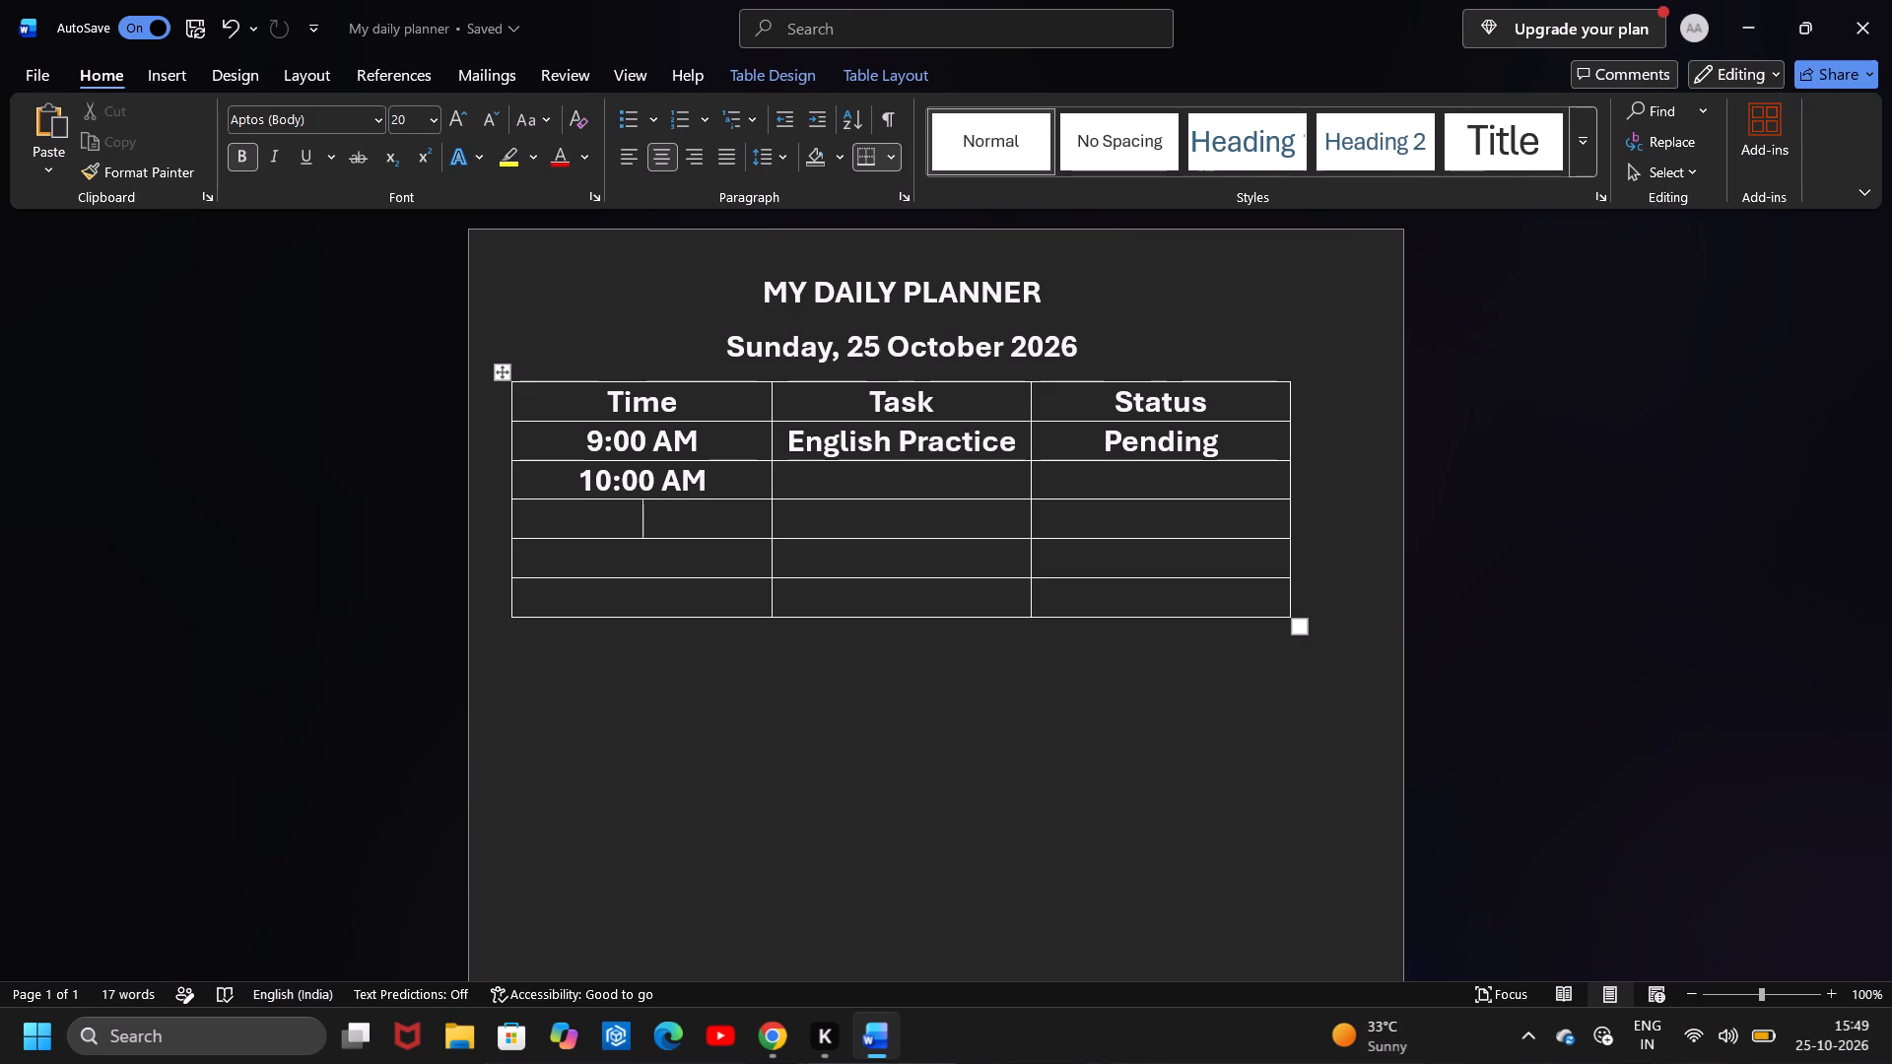
pyautogui.write('12')
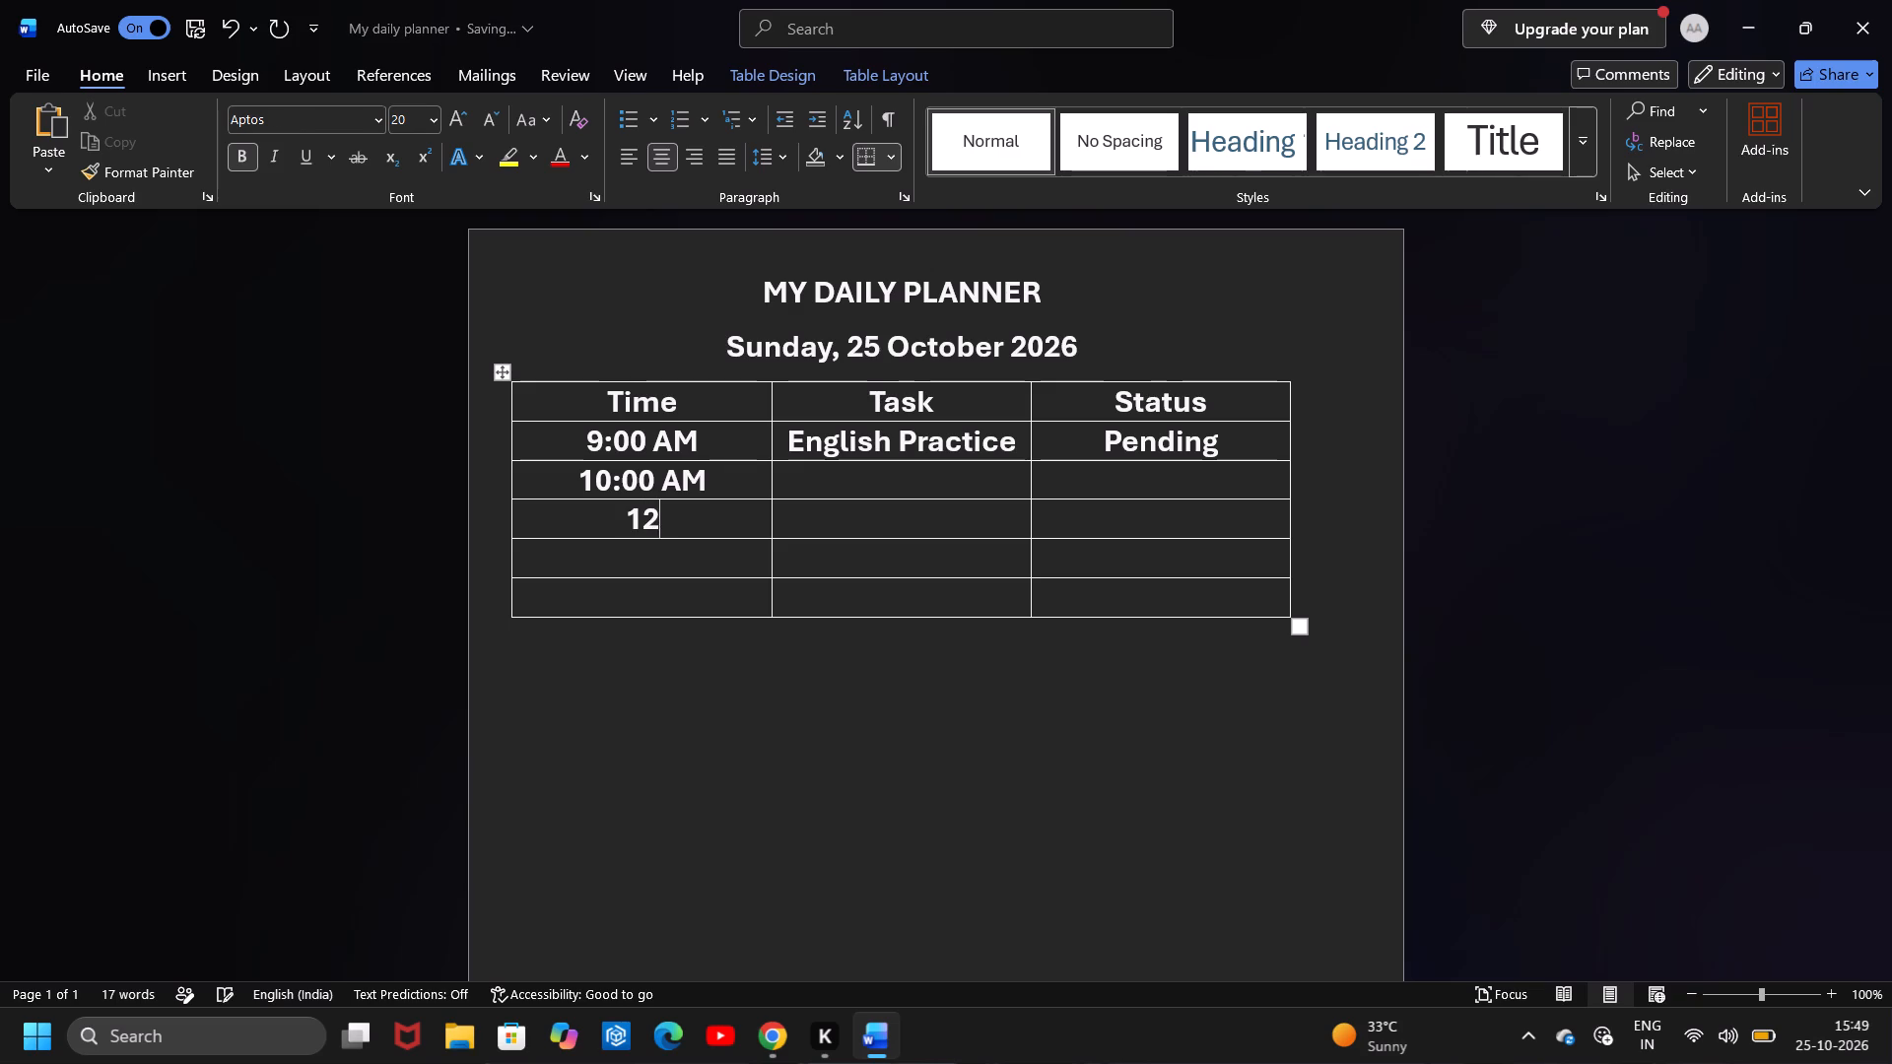
pyautogui.hotkey('shift', ':')
pyautogui.write('00')
pyautogui.press('space')
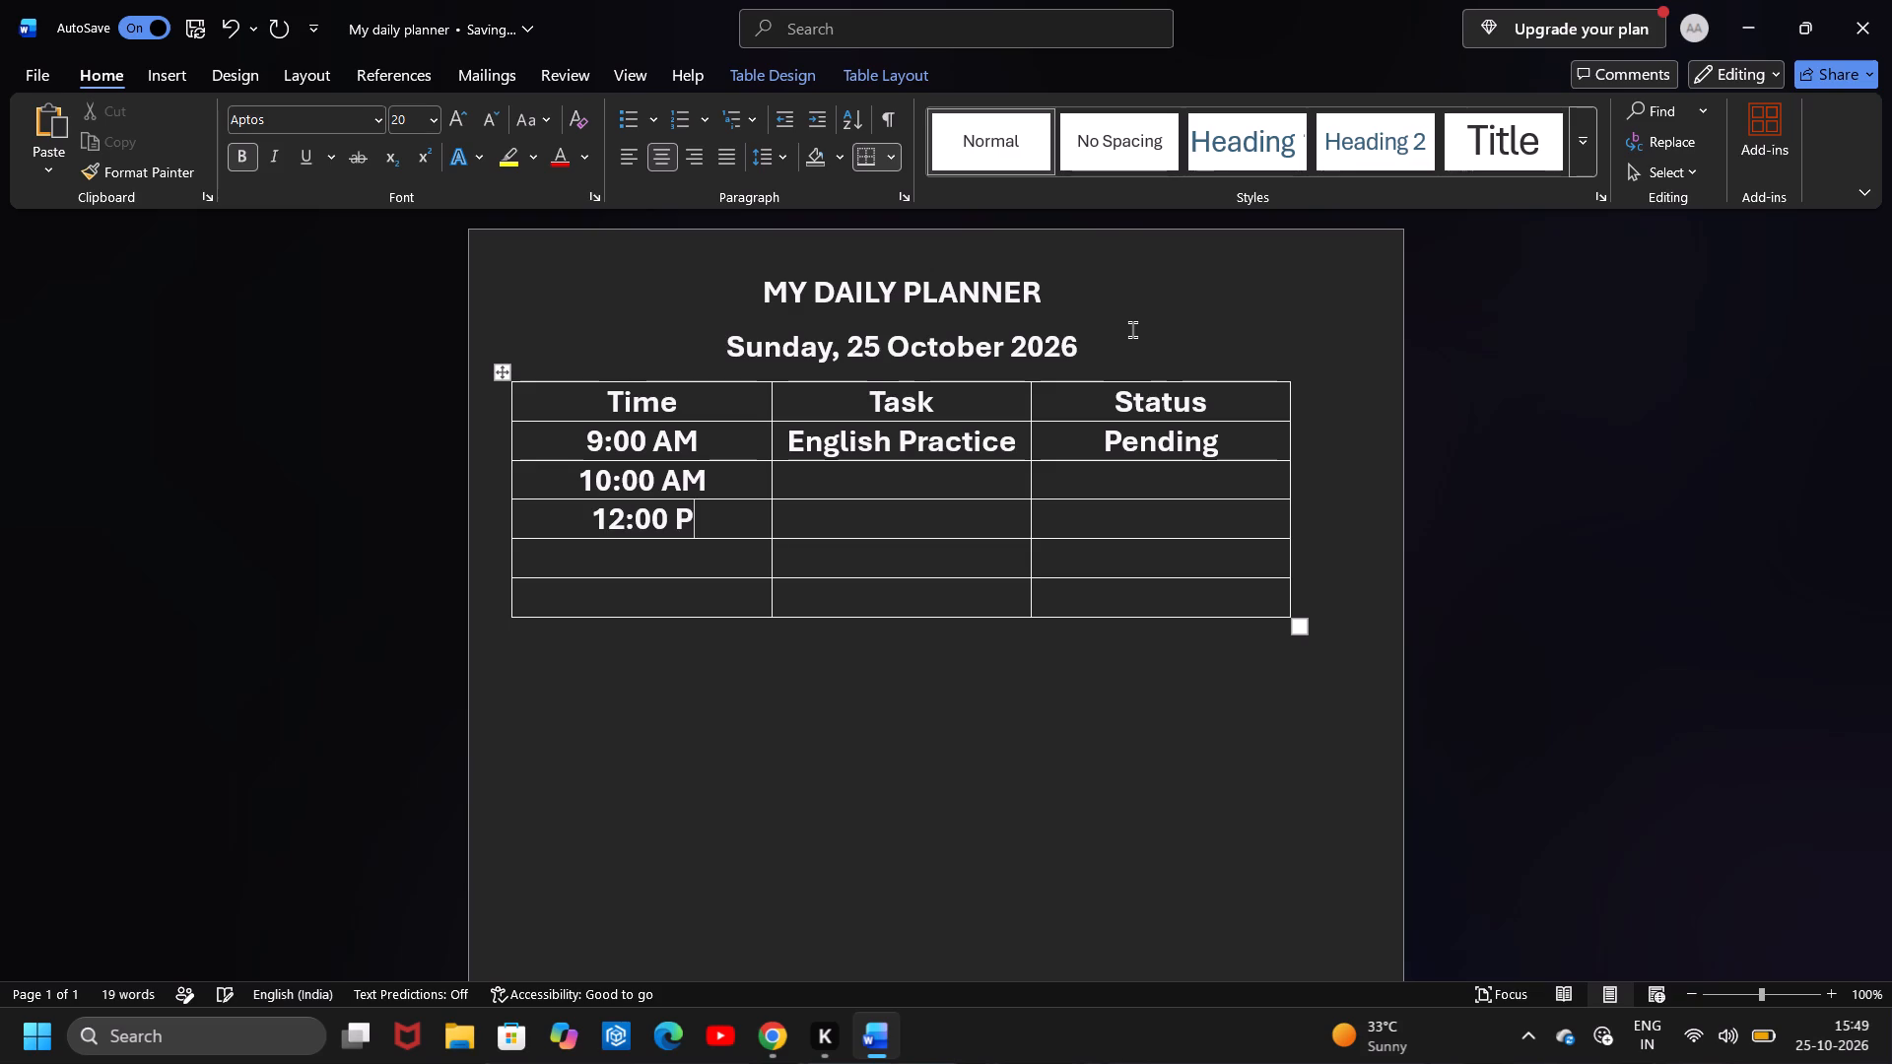
pyautogui.press('m')
# Enter "4:00 PM" in the Time cell directly below 12:00 PM.
pyautogui.press('Down')
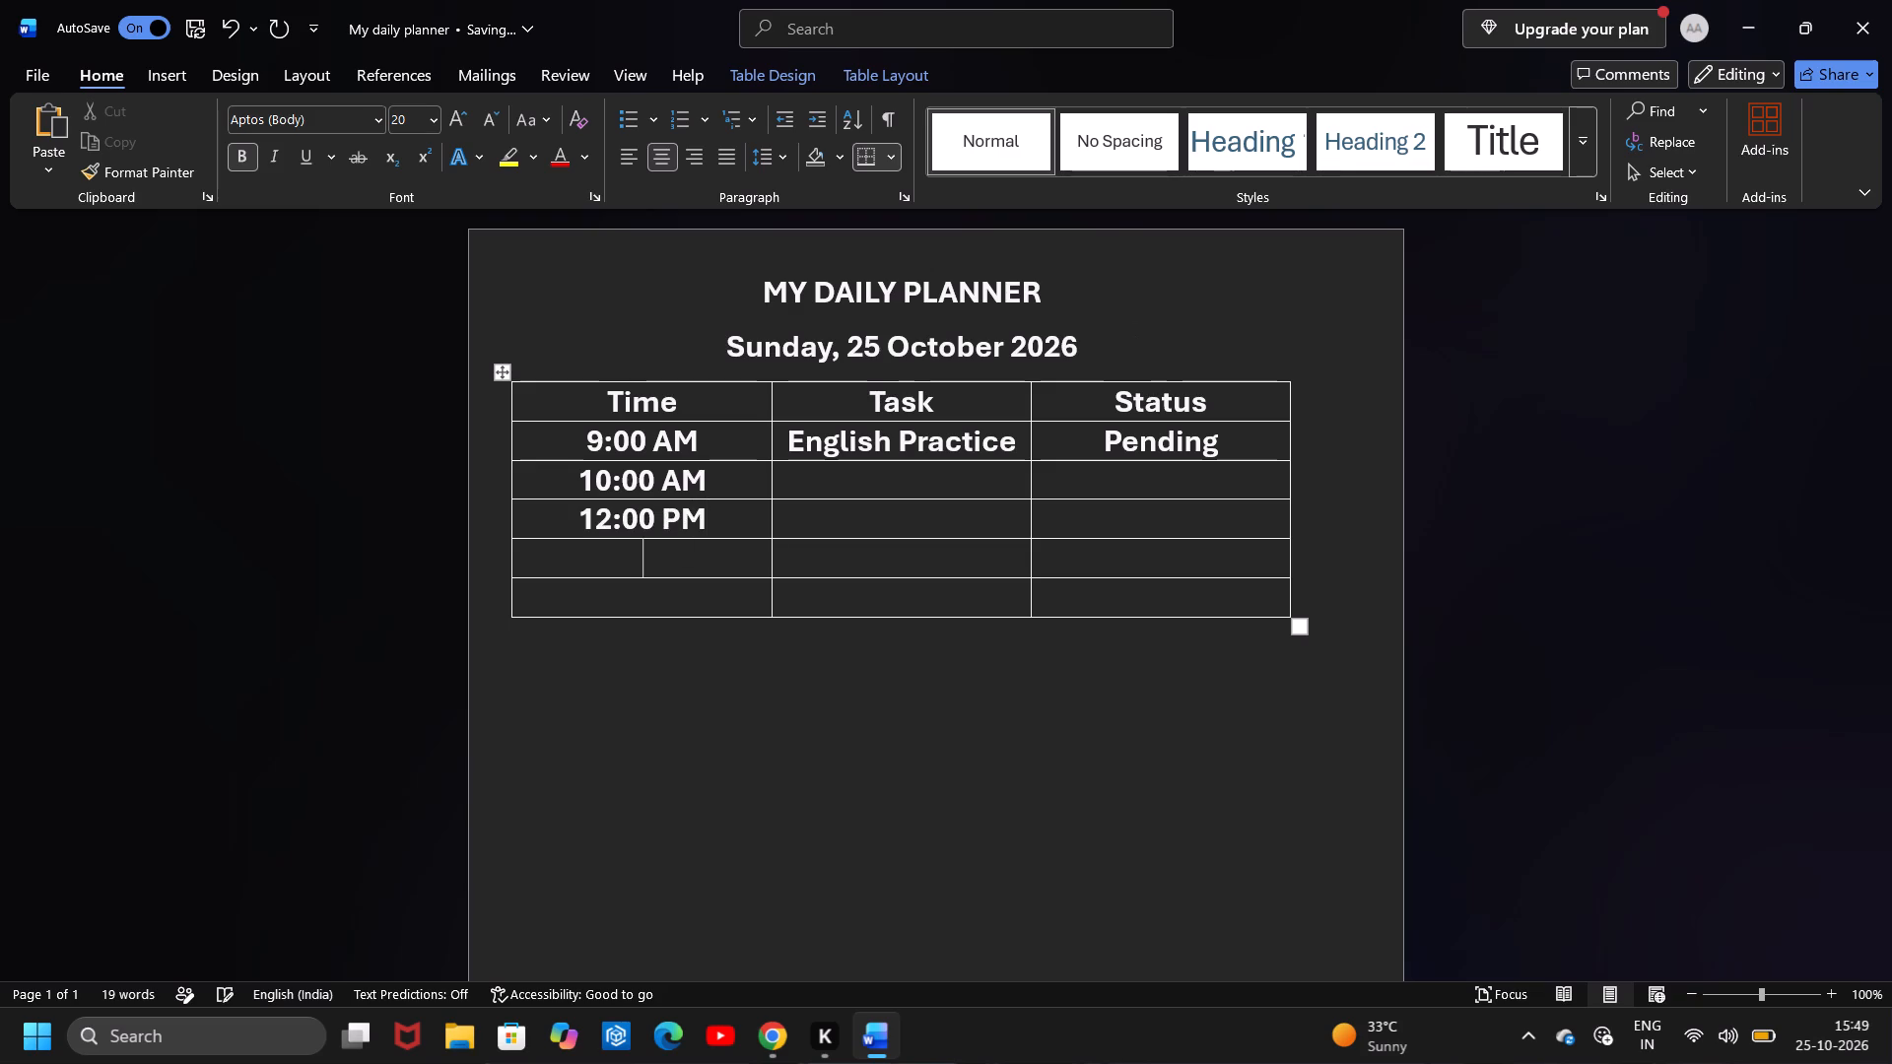
pyautogui.press('4')
pyautogui.hotkey('shift', ':')
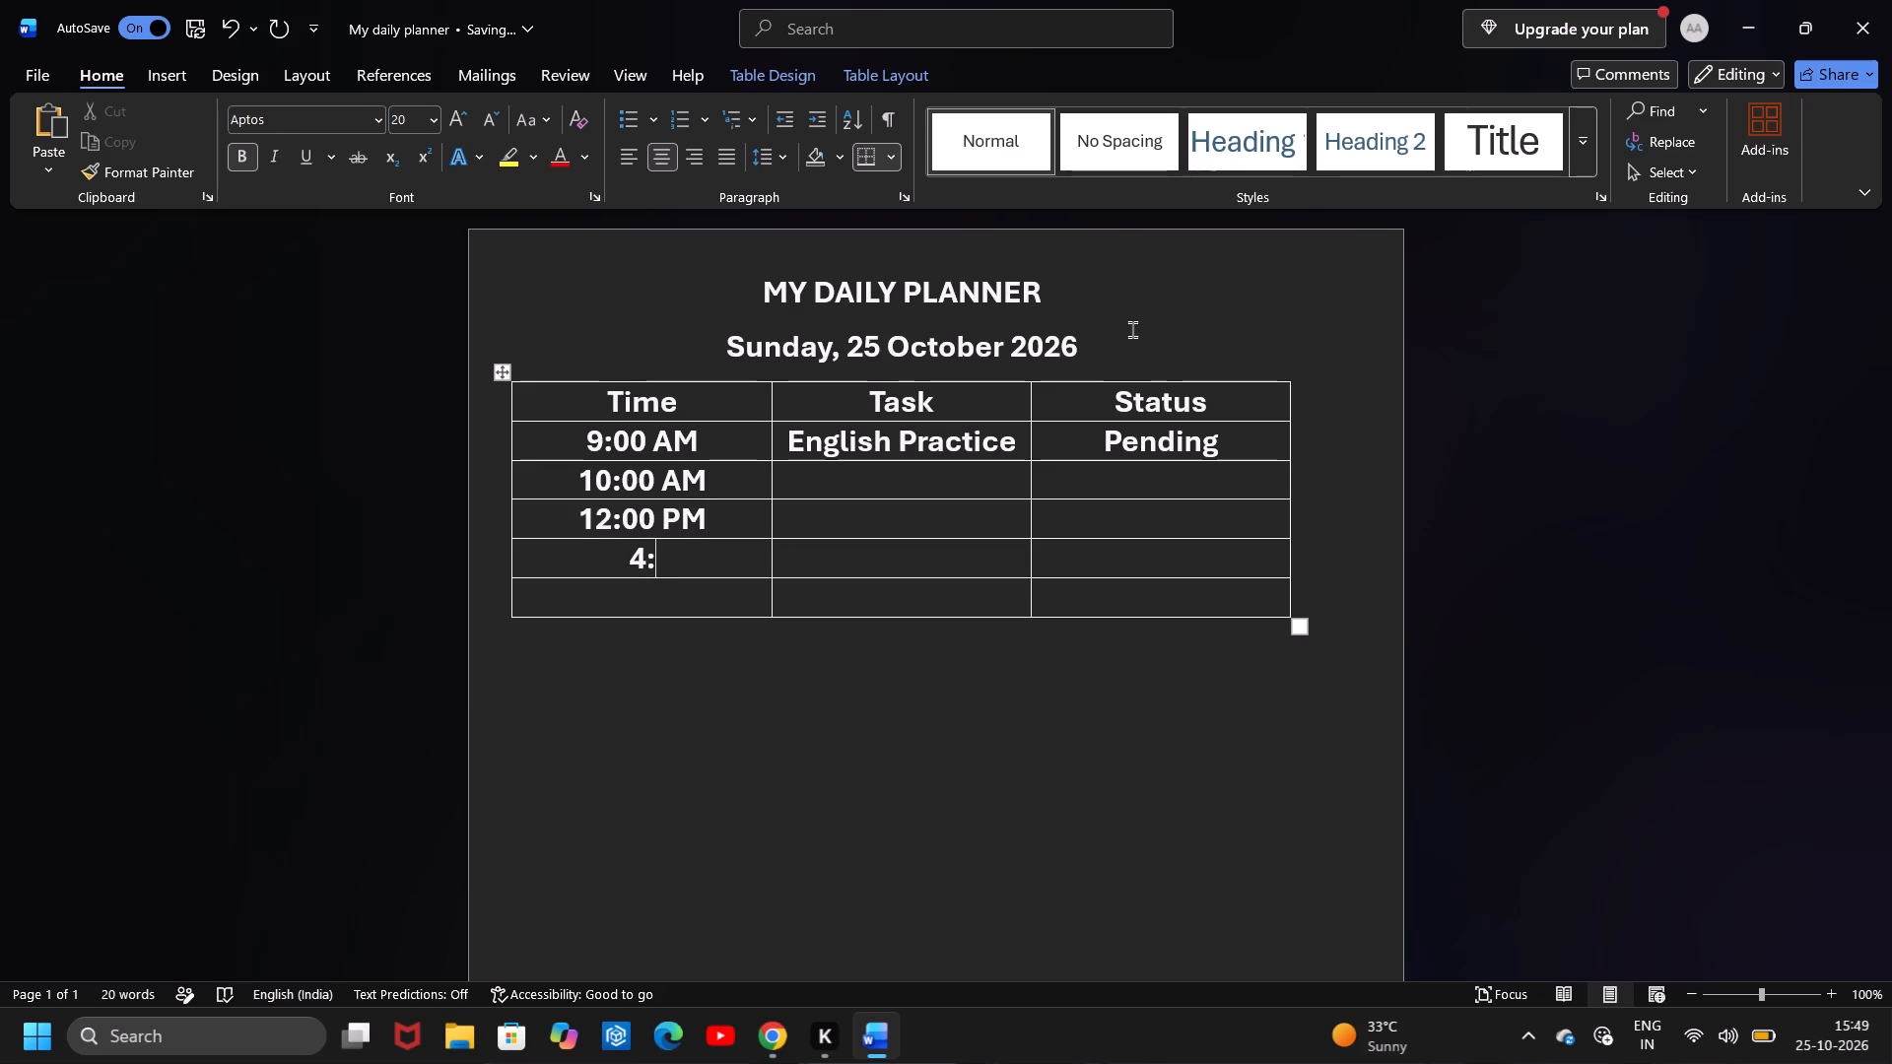
pyautogui.press('6')
pyautogui.press('0')
pyautogui.press('BackSpace')
pyautogui.press('BackSpace')
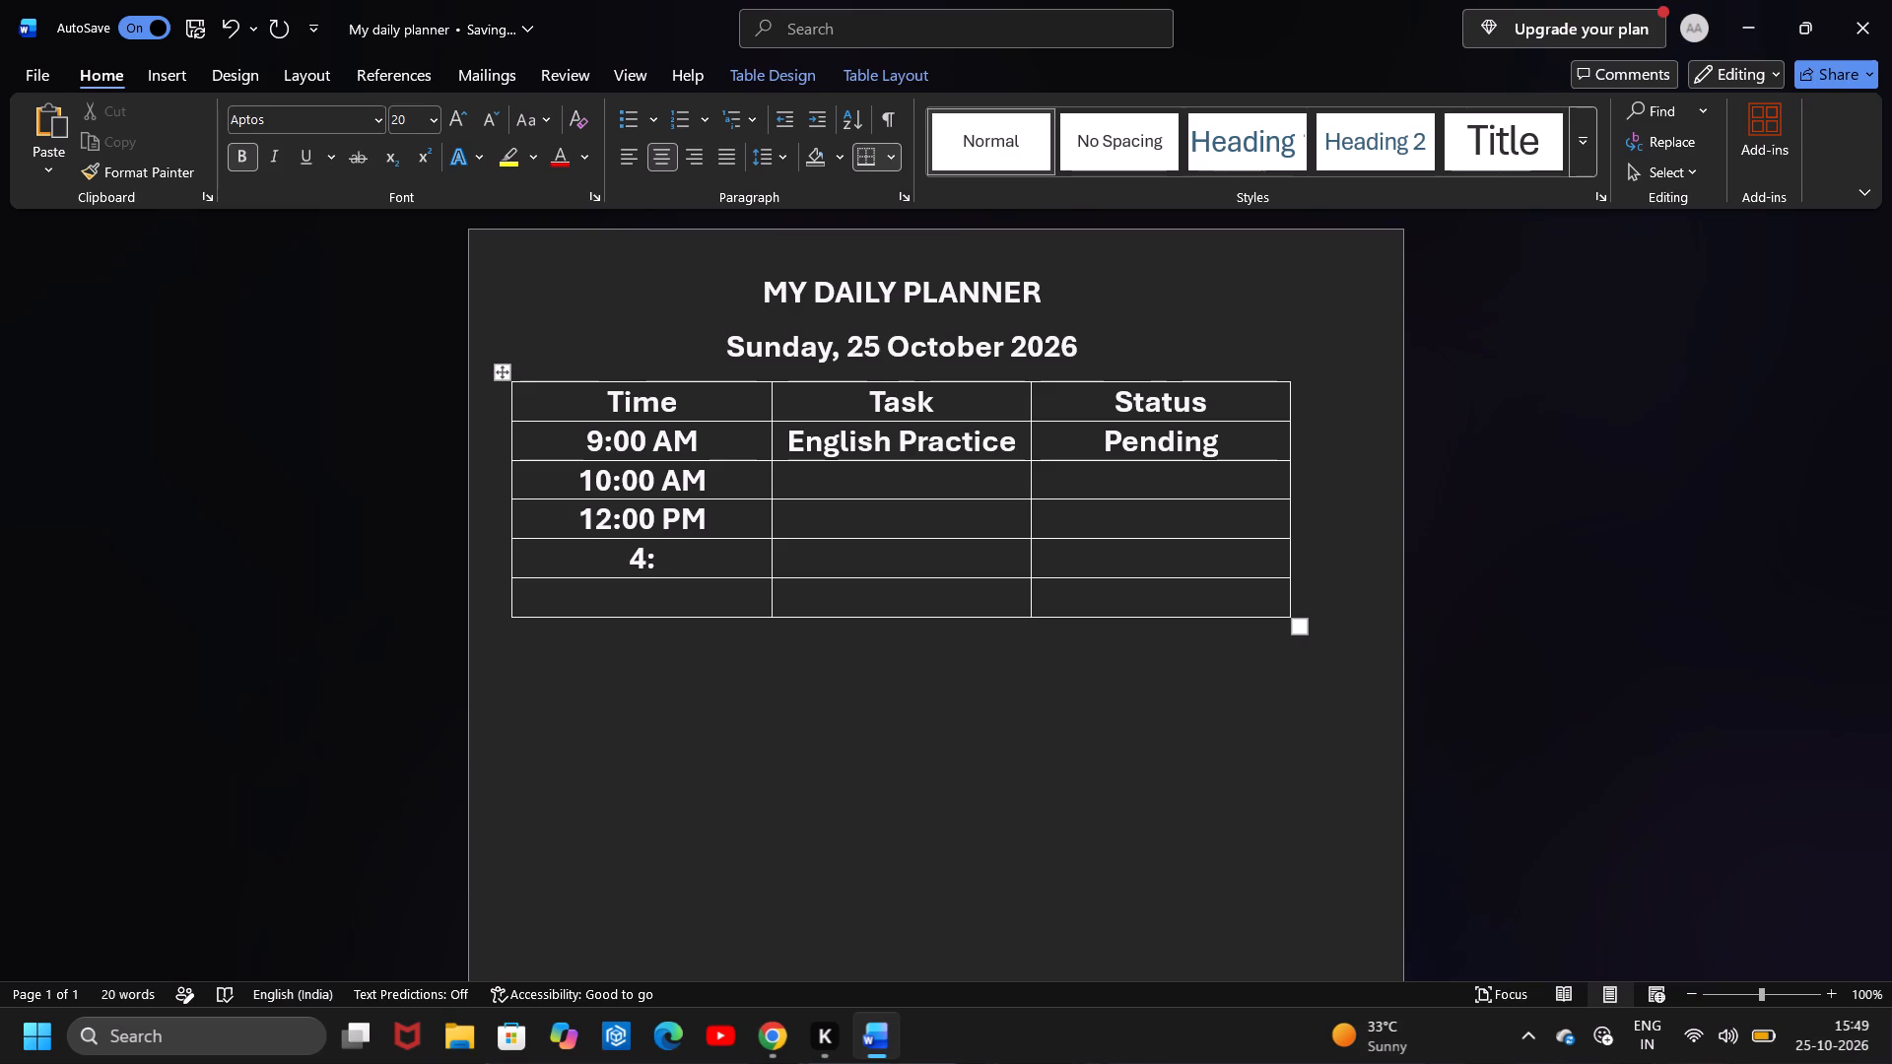
pyautogui.write('00')
pyautogui.press('space')
pyautogui.write('PM')
pyautogui.press('space')
# Enter "6:00 PM" in the last Time cell of the table.
pyautogui.press('Down')
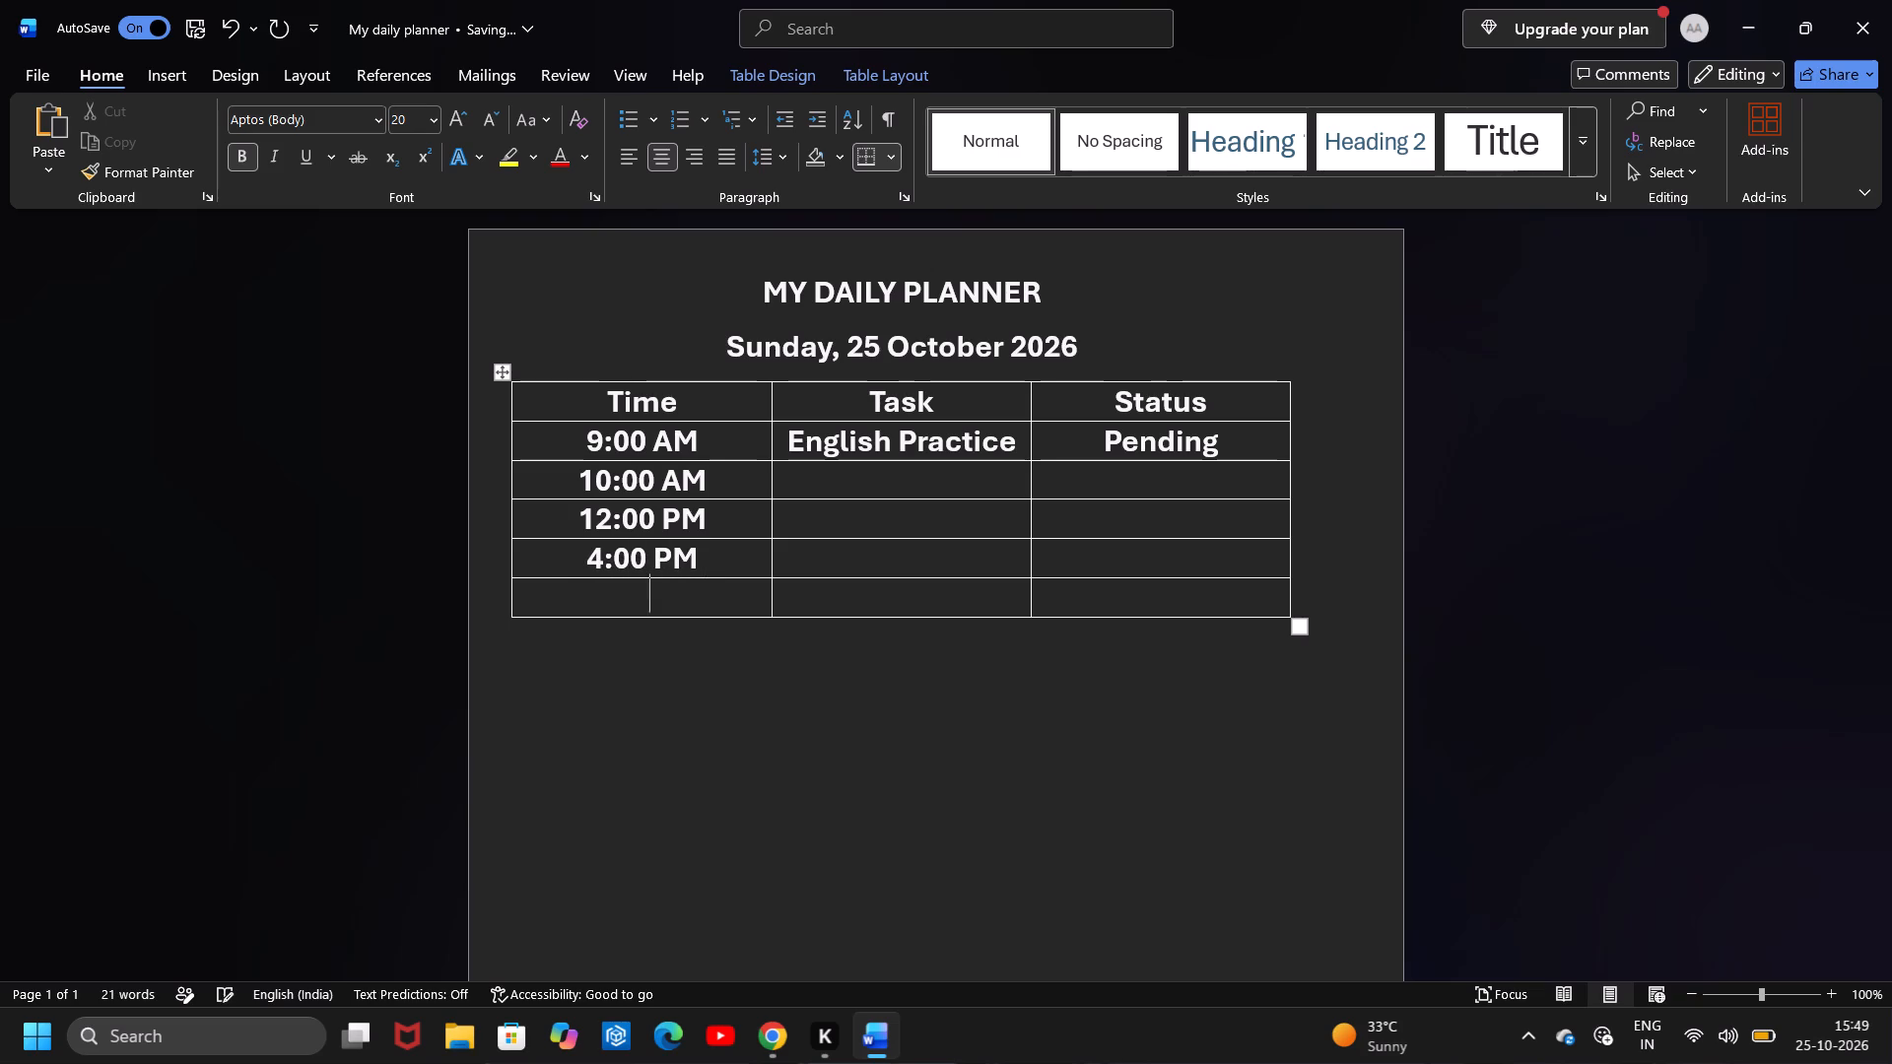
pyautogui.write('6')
pyautogui.press('space')
pyautogui.press('BackSpace')
pyautogui.hotkey('shift', ':')
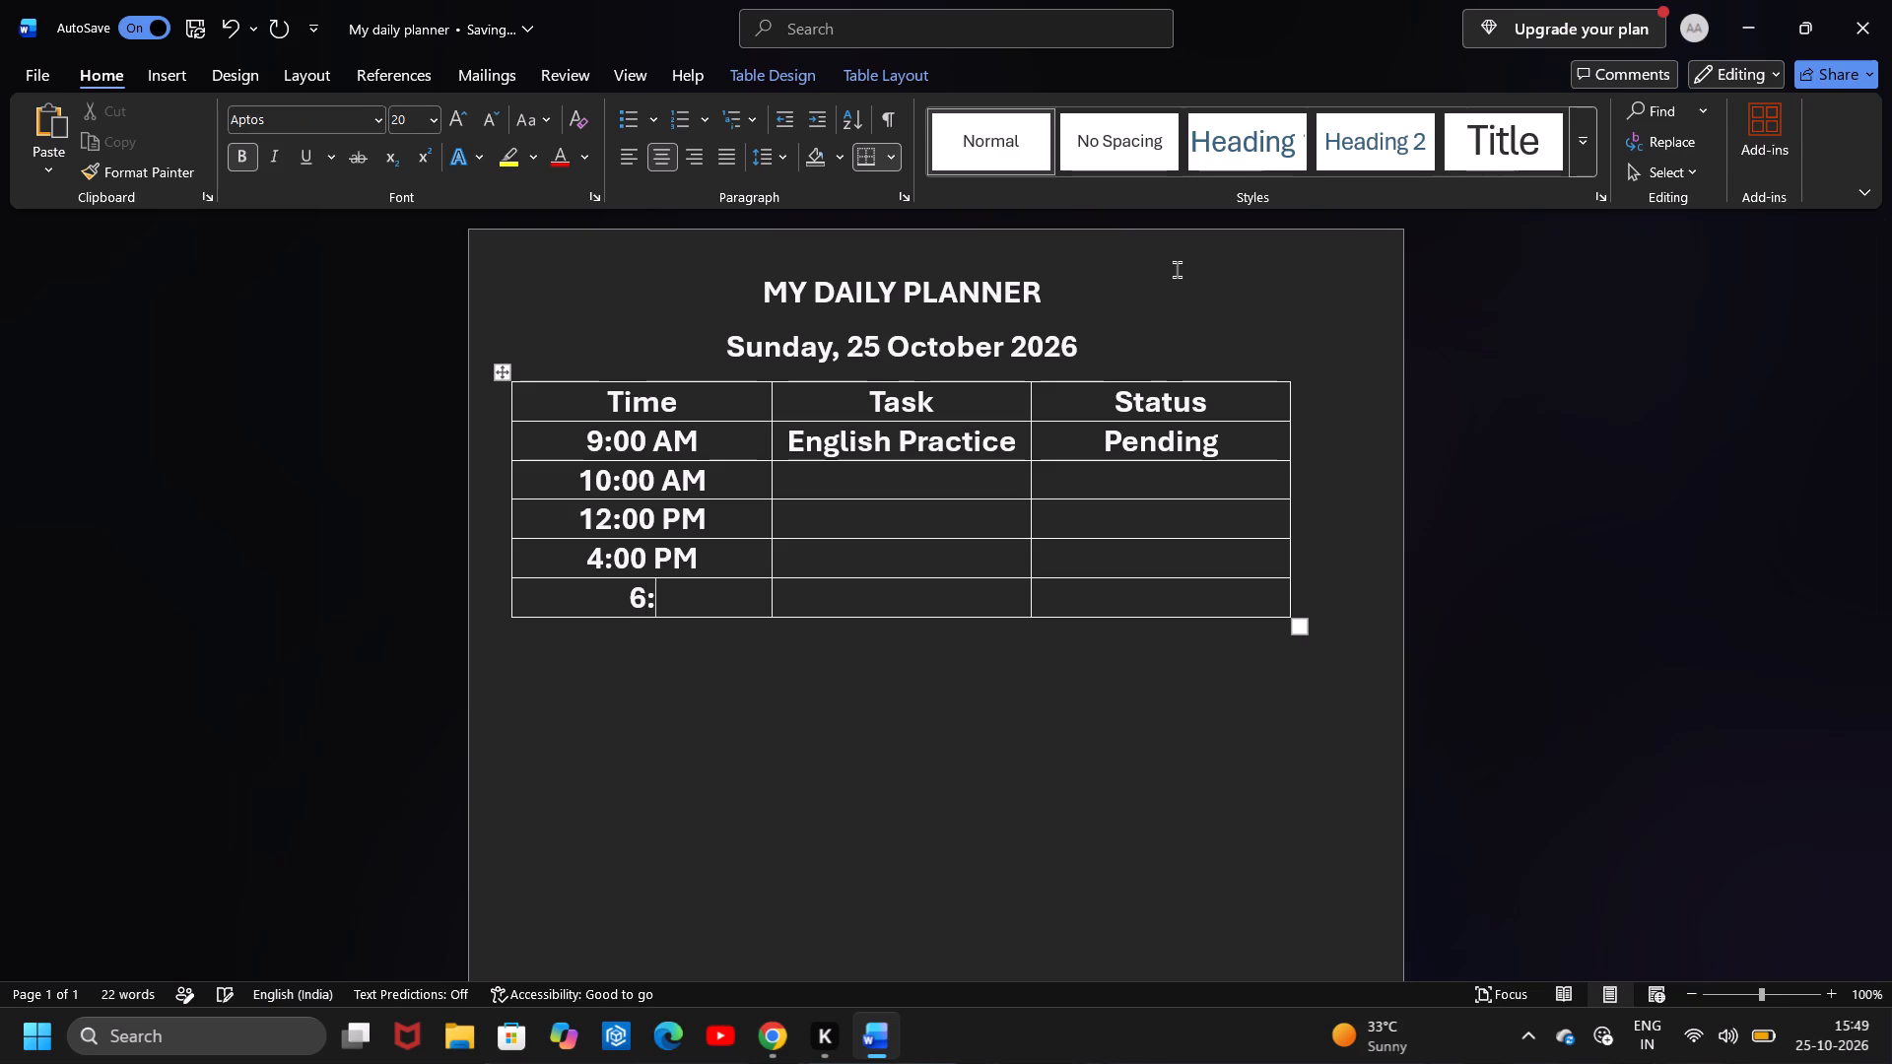
pyautogui.write('00')
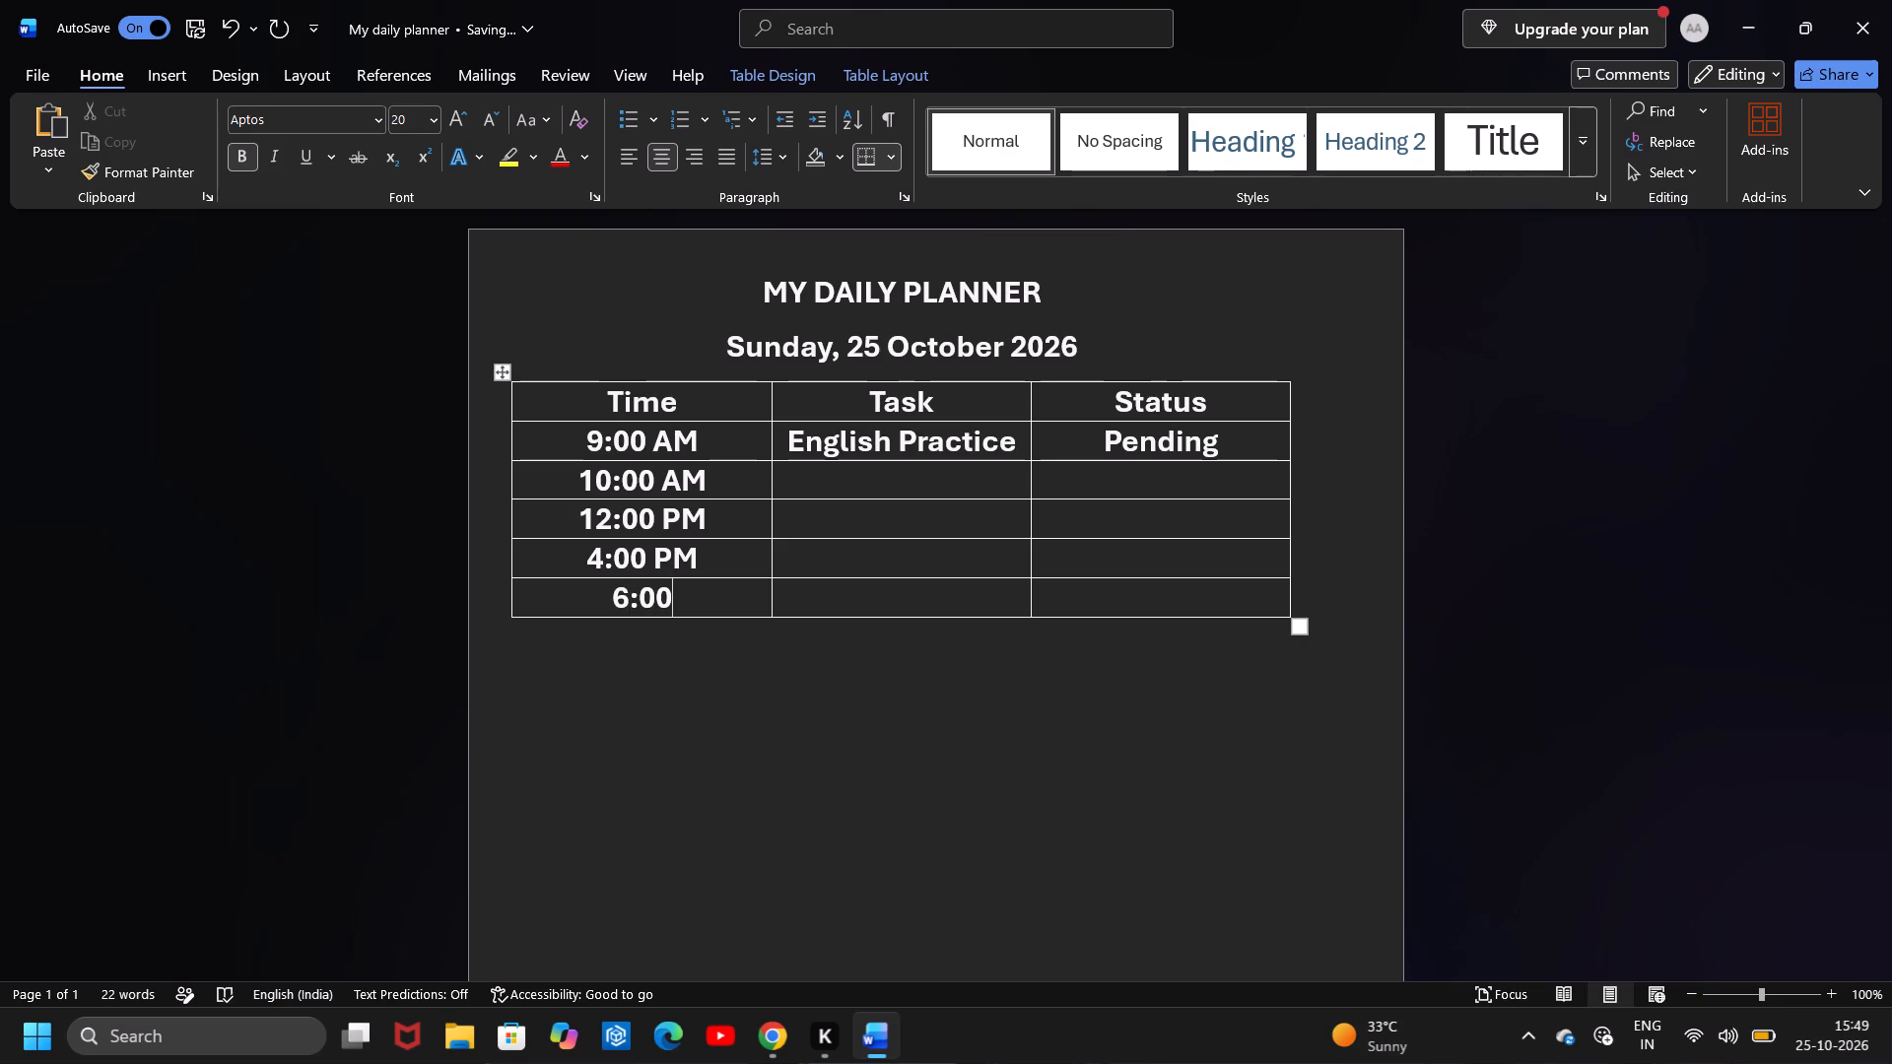
pyautogui.press('space')
pyautogui.write('PM')
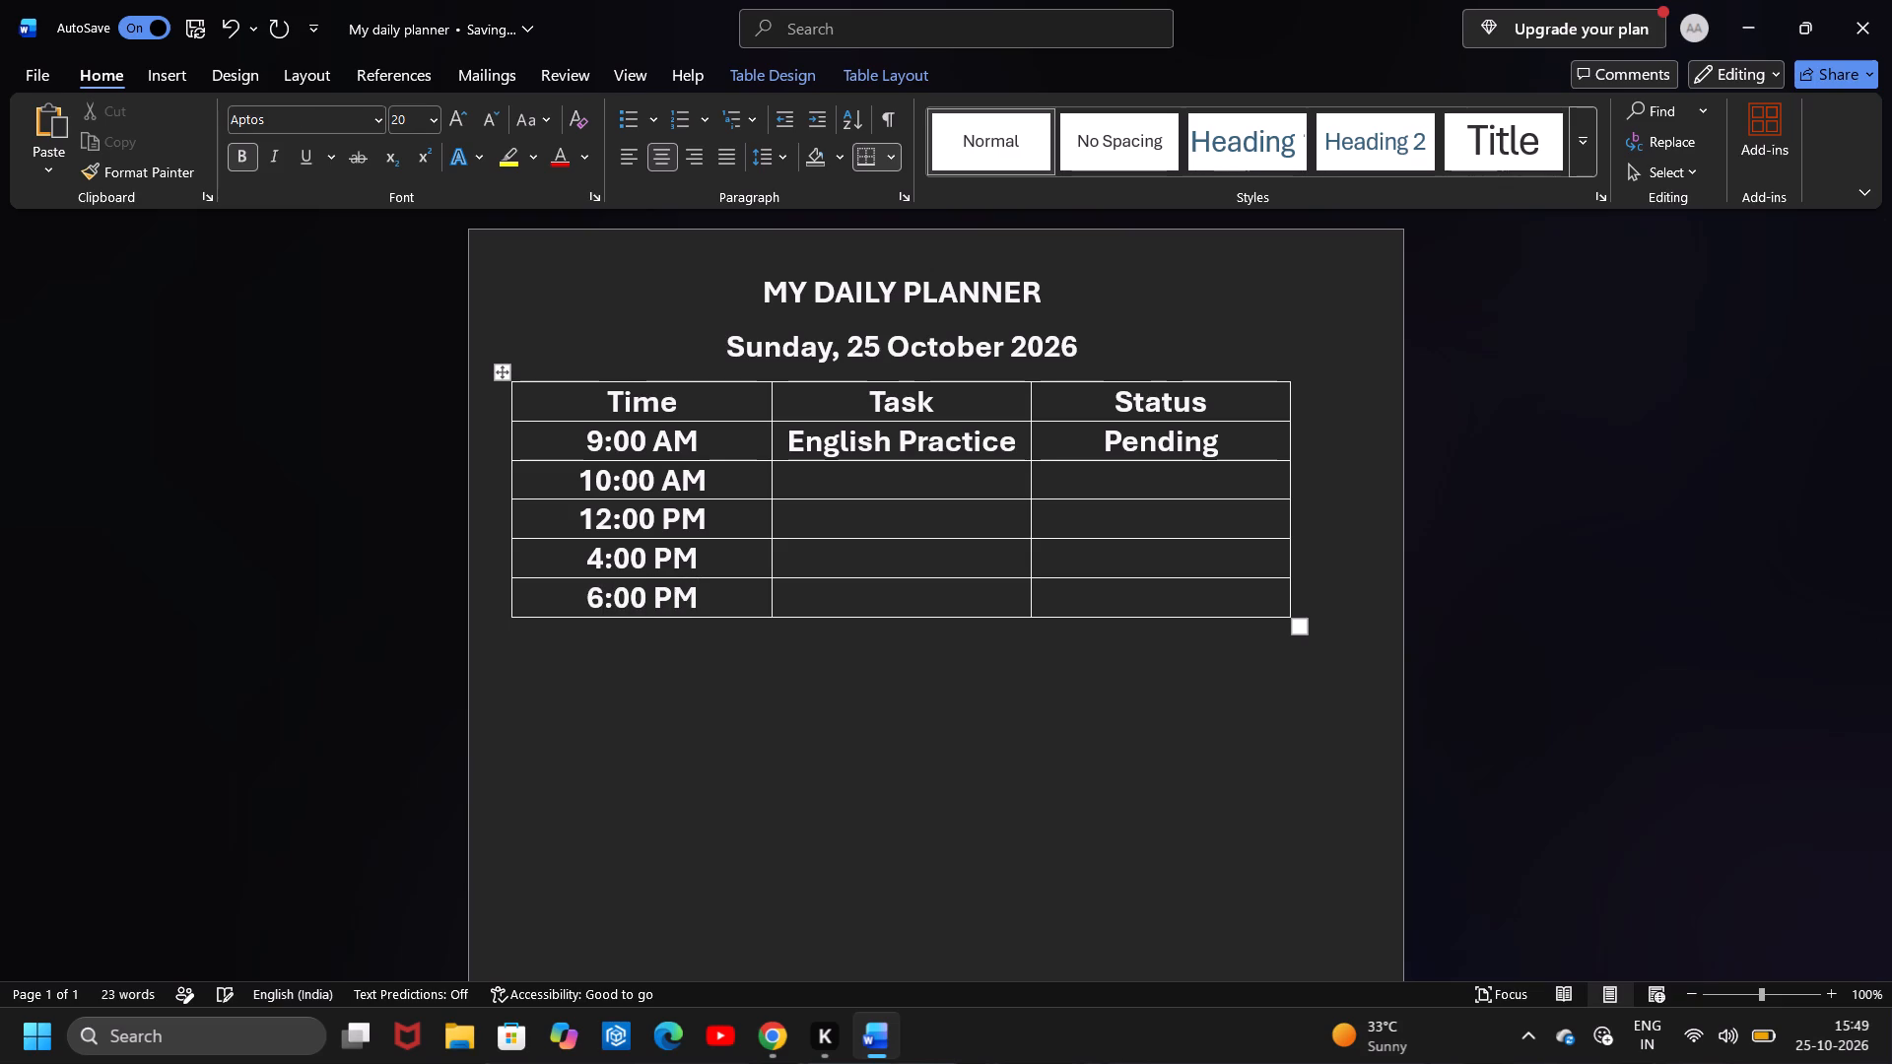
pyautogui.press('space')
# Enter "MS Word Practice" in the Task cell of the 10:00 AM row.
pyautogui.press('Right')
pyautogui.press('Up')
pyautogui.press('Up')
pyautogui.press('Up')
pyautogui.press('Up')
pyautogui.press('Down')
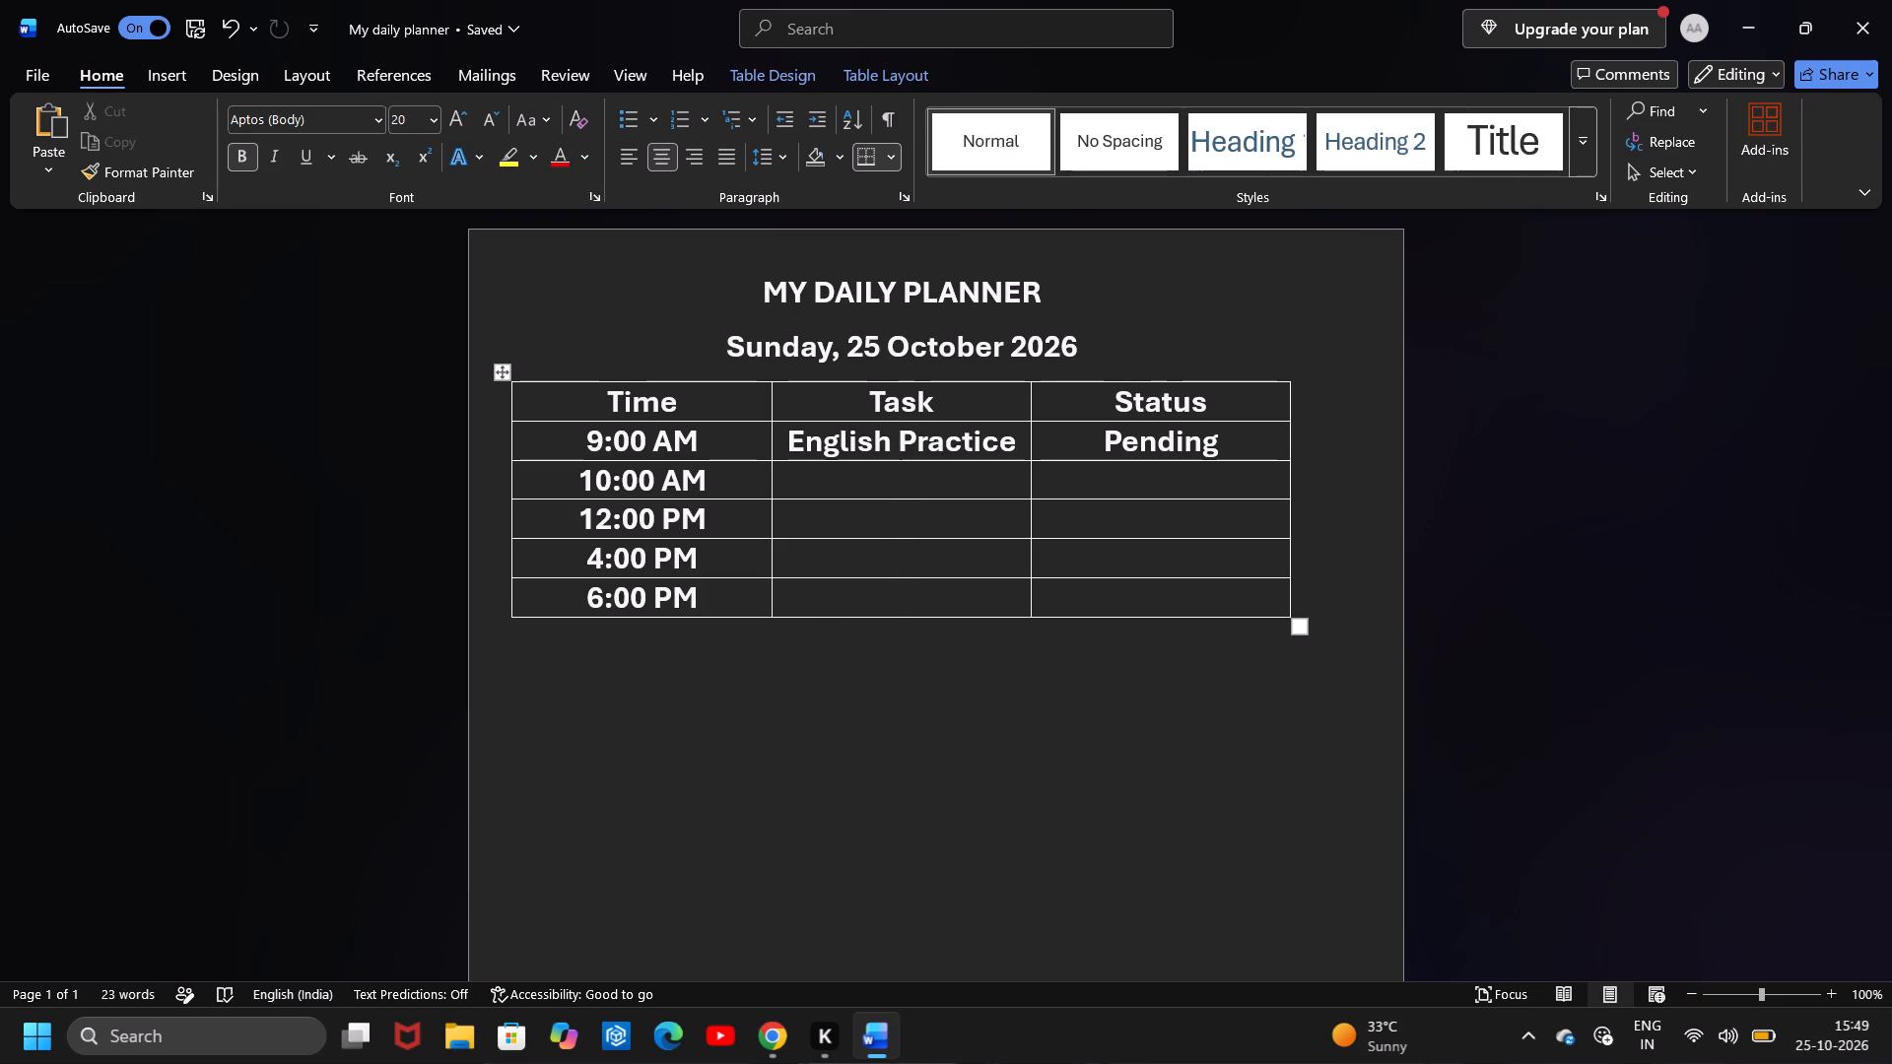
pyautogui.write('MS')
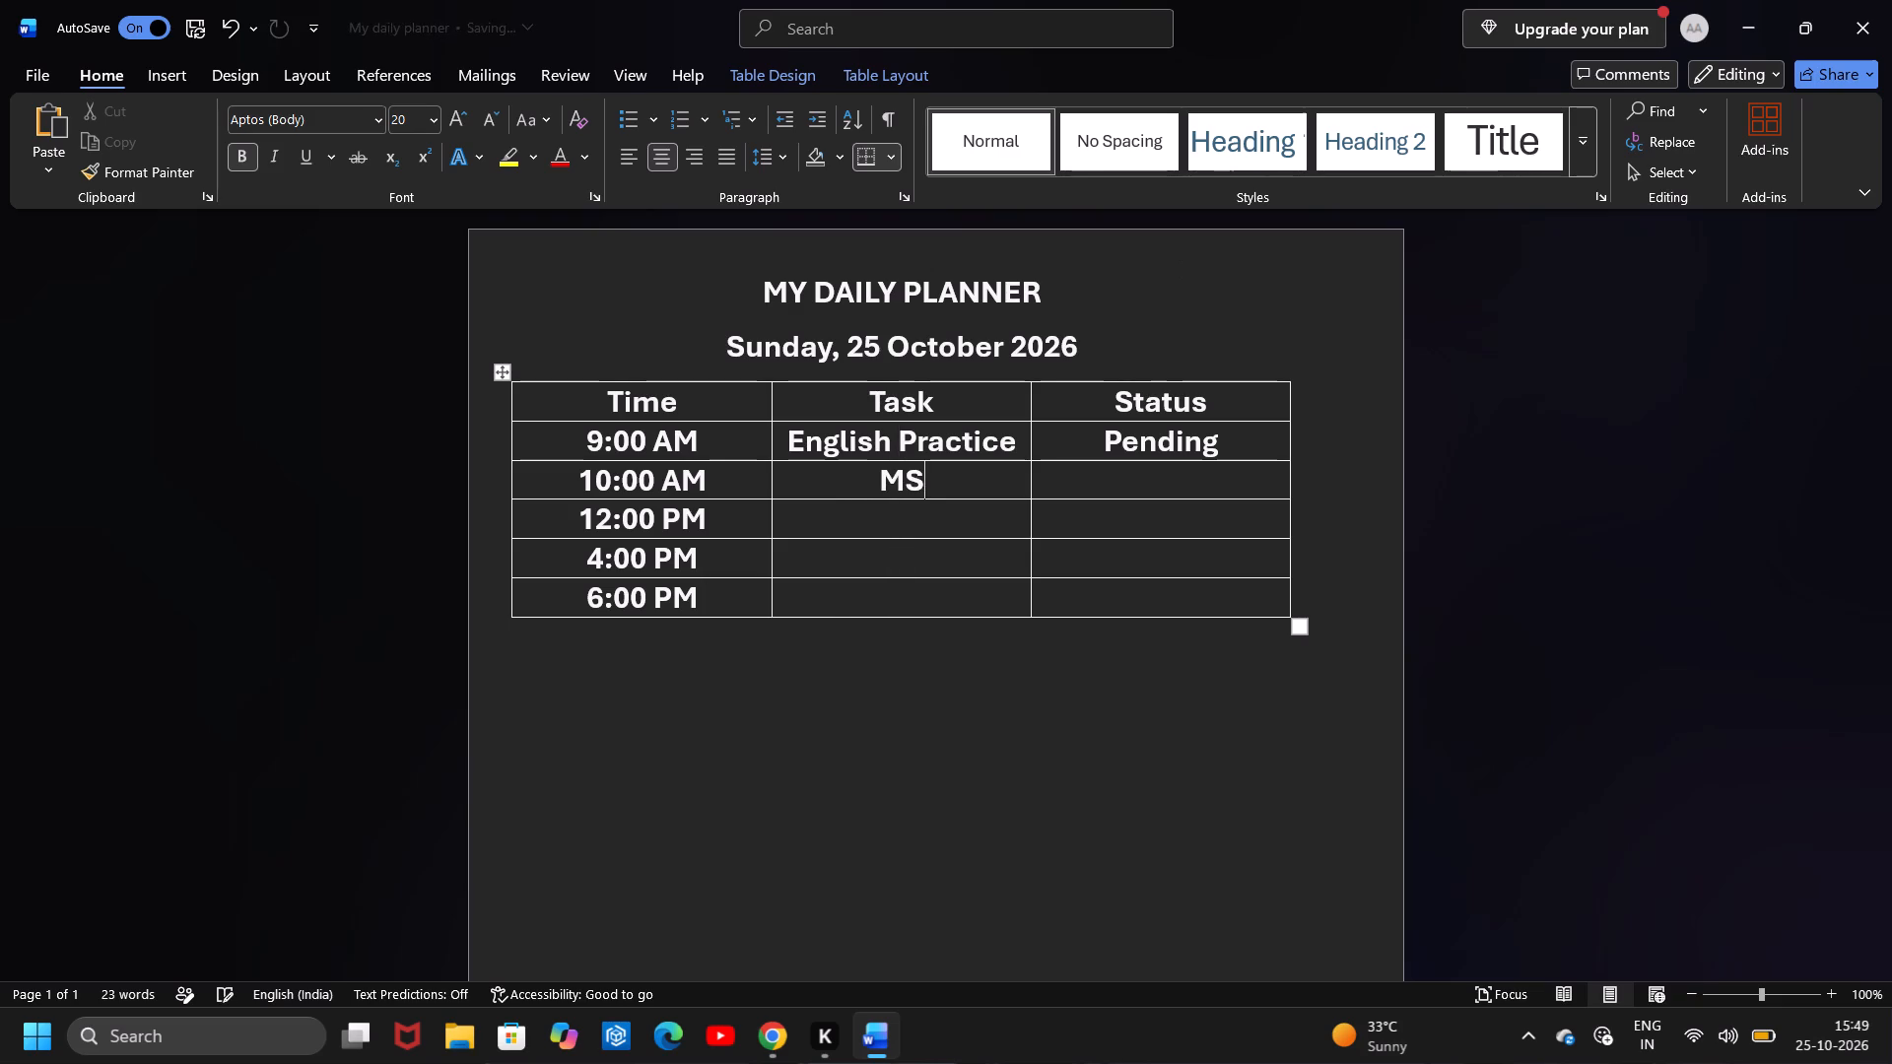
pyautogui.press('space')
pyautogui.write('Word')
pyautogui.press('space')
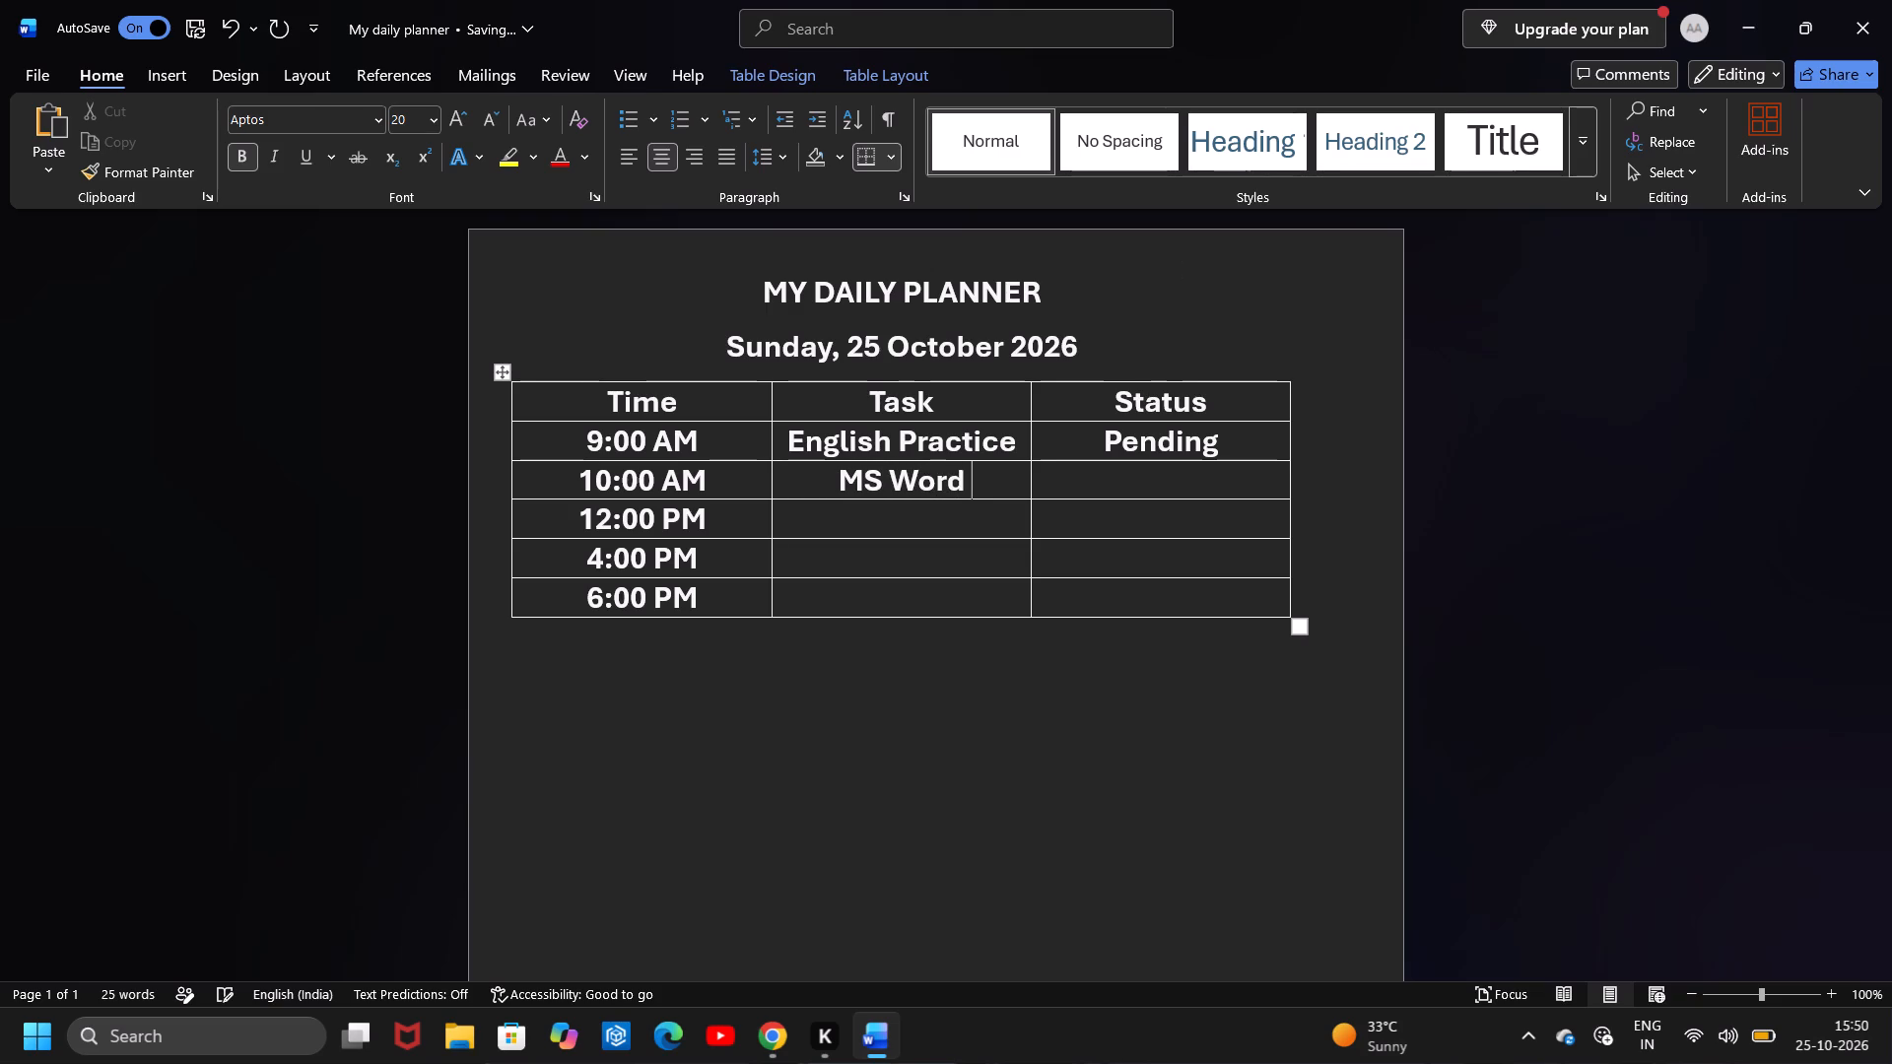
pyautogui.hotkey('shift', 'o')
pyautogui.press('BackSpace')
pyautogui.write('Pea')
pyautogui.press('BackSpace')
pyautogui.press('BackSpace')
pyautogui.press('e')
pyautogui.press('BackSpace')
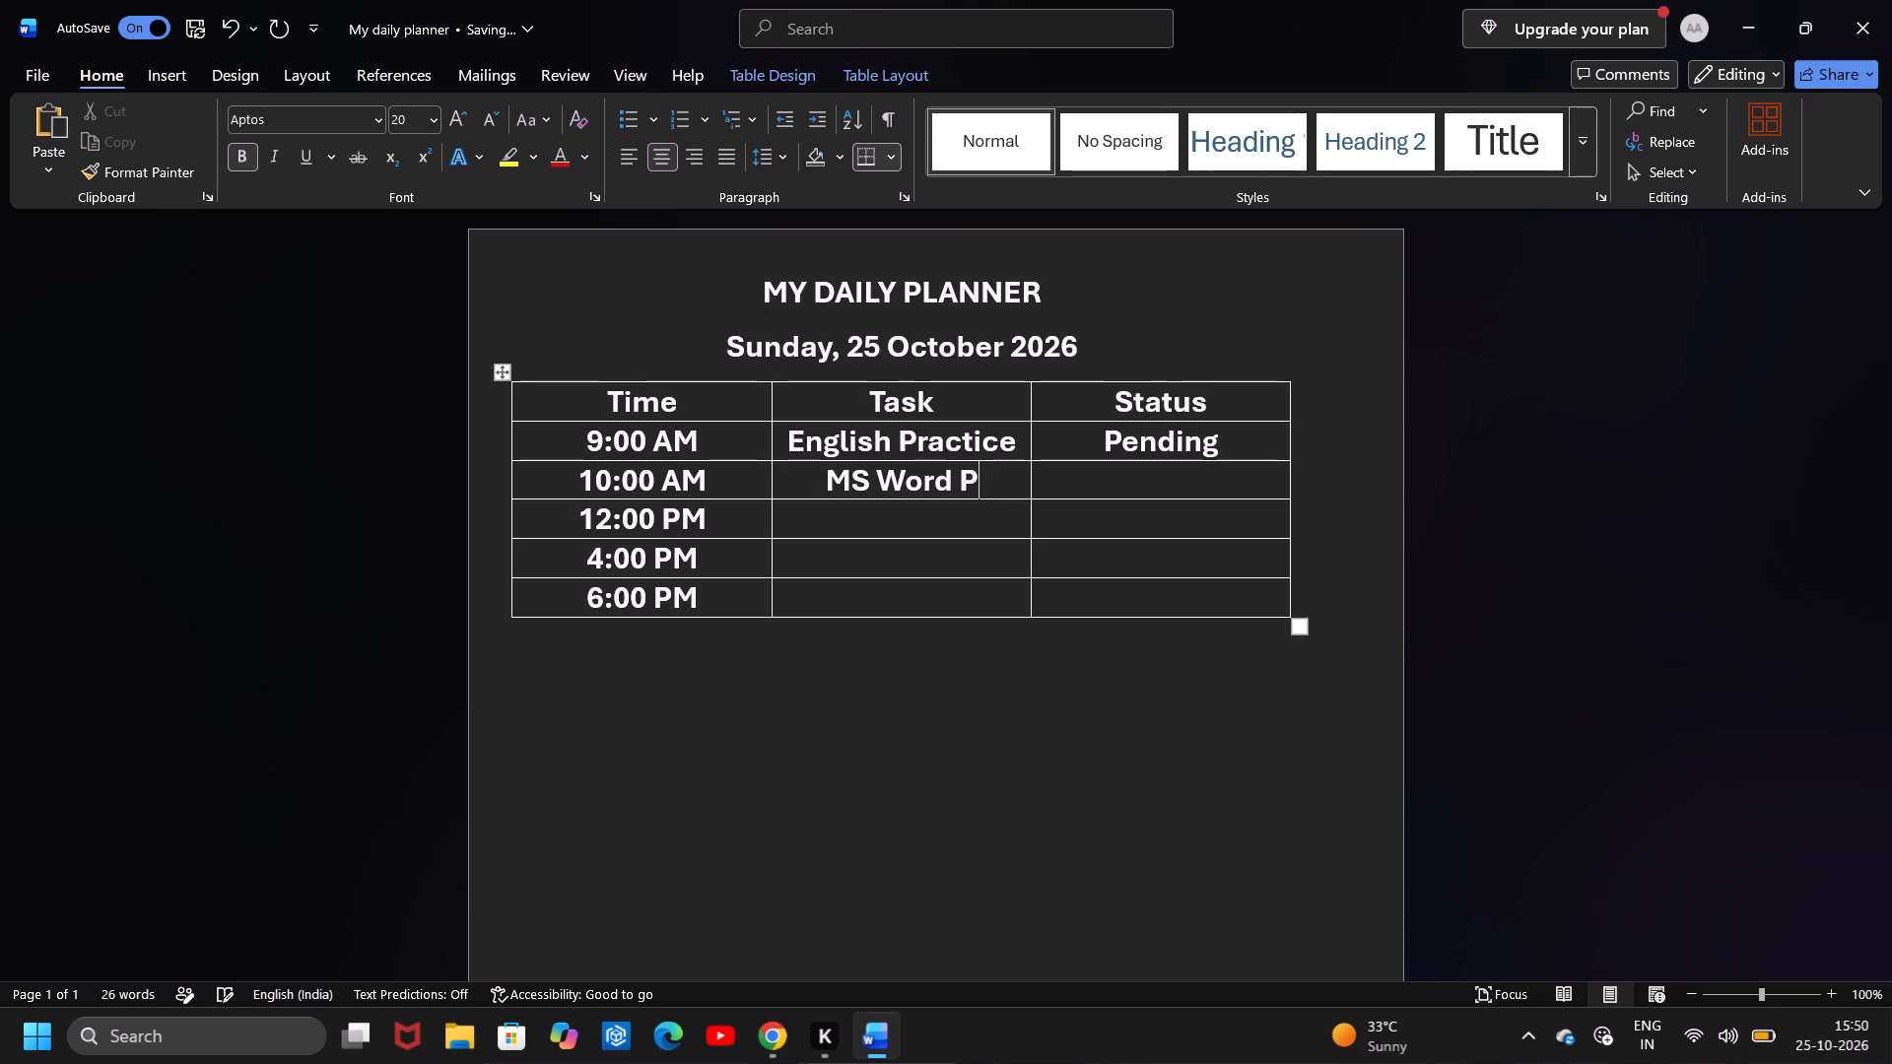
pyautogui.press('r')
pyautogui.write('actice')
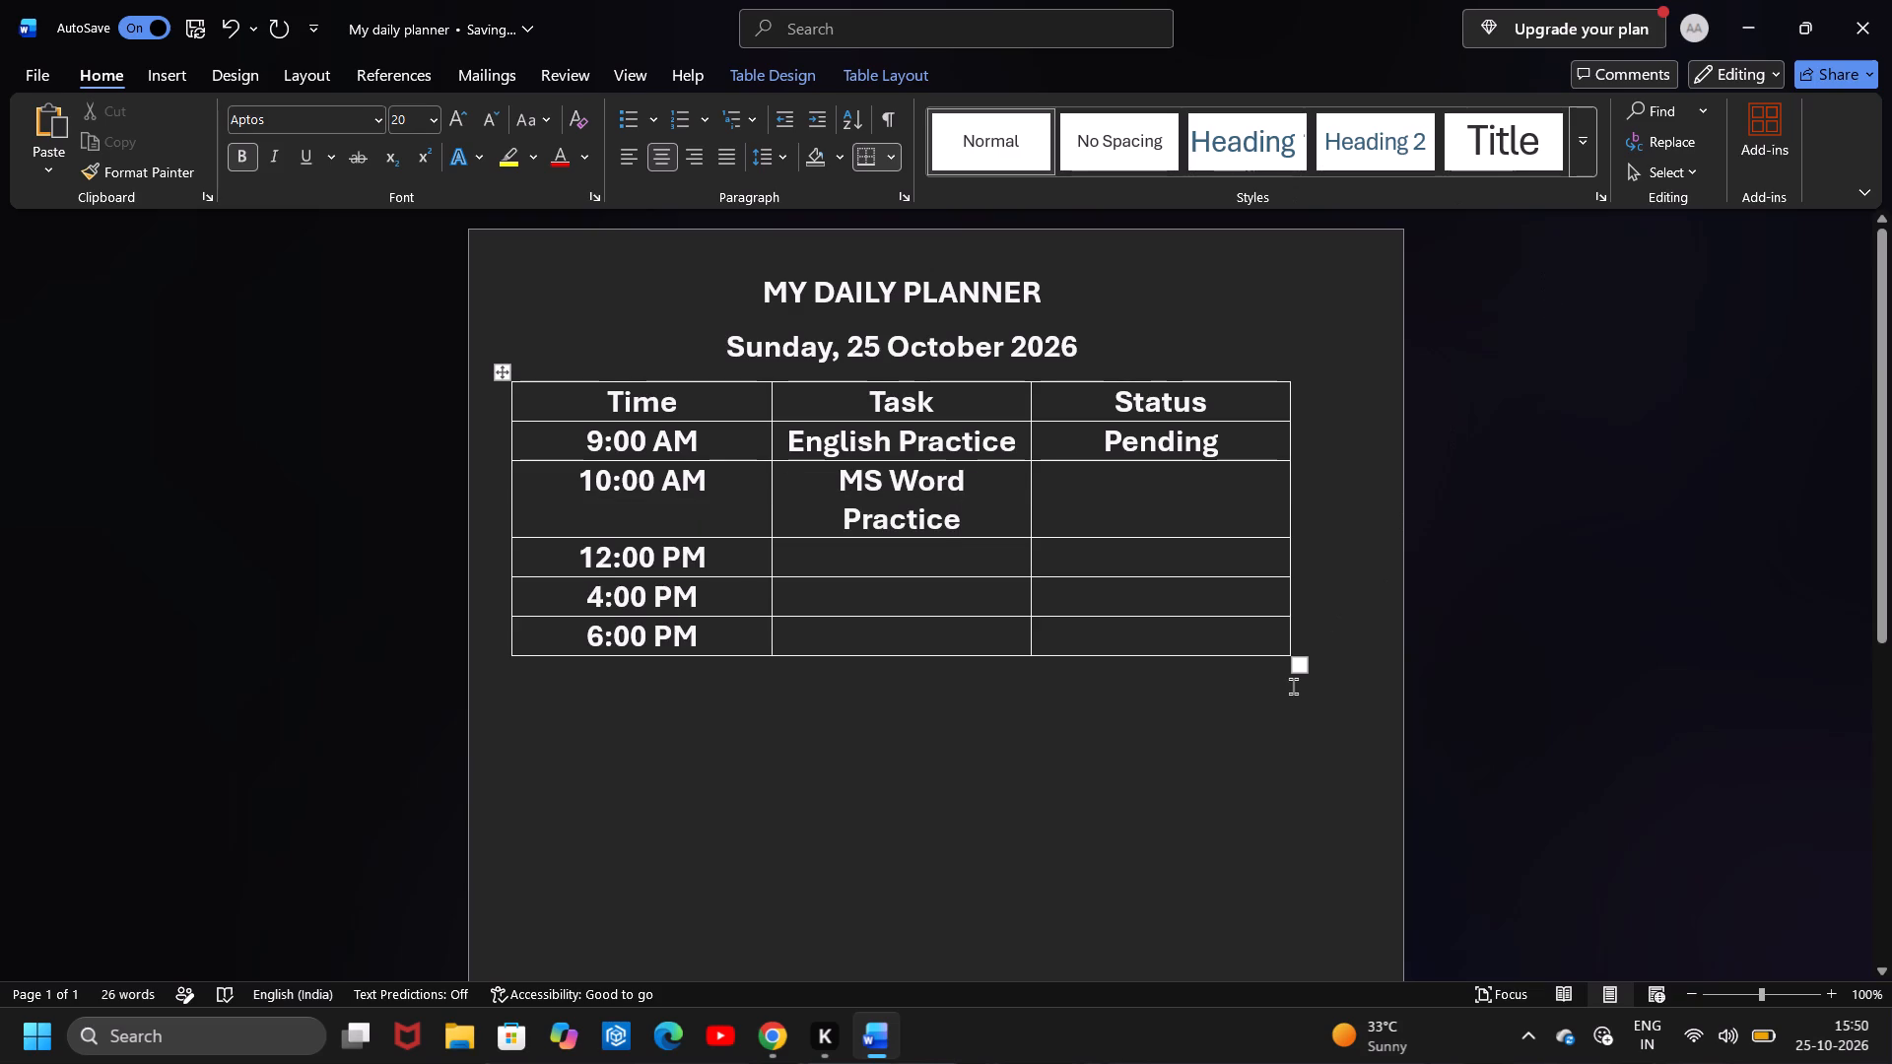
# Widen the whole table toward the page's right edge so "MS Word Practice" fits on one line.
pyautogui.moveTo(1303, 673); pyautogui.dragTo(1352, 661)
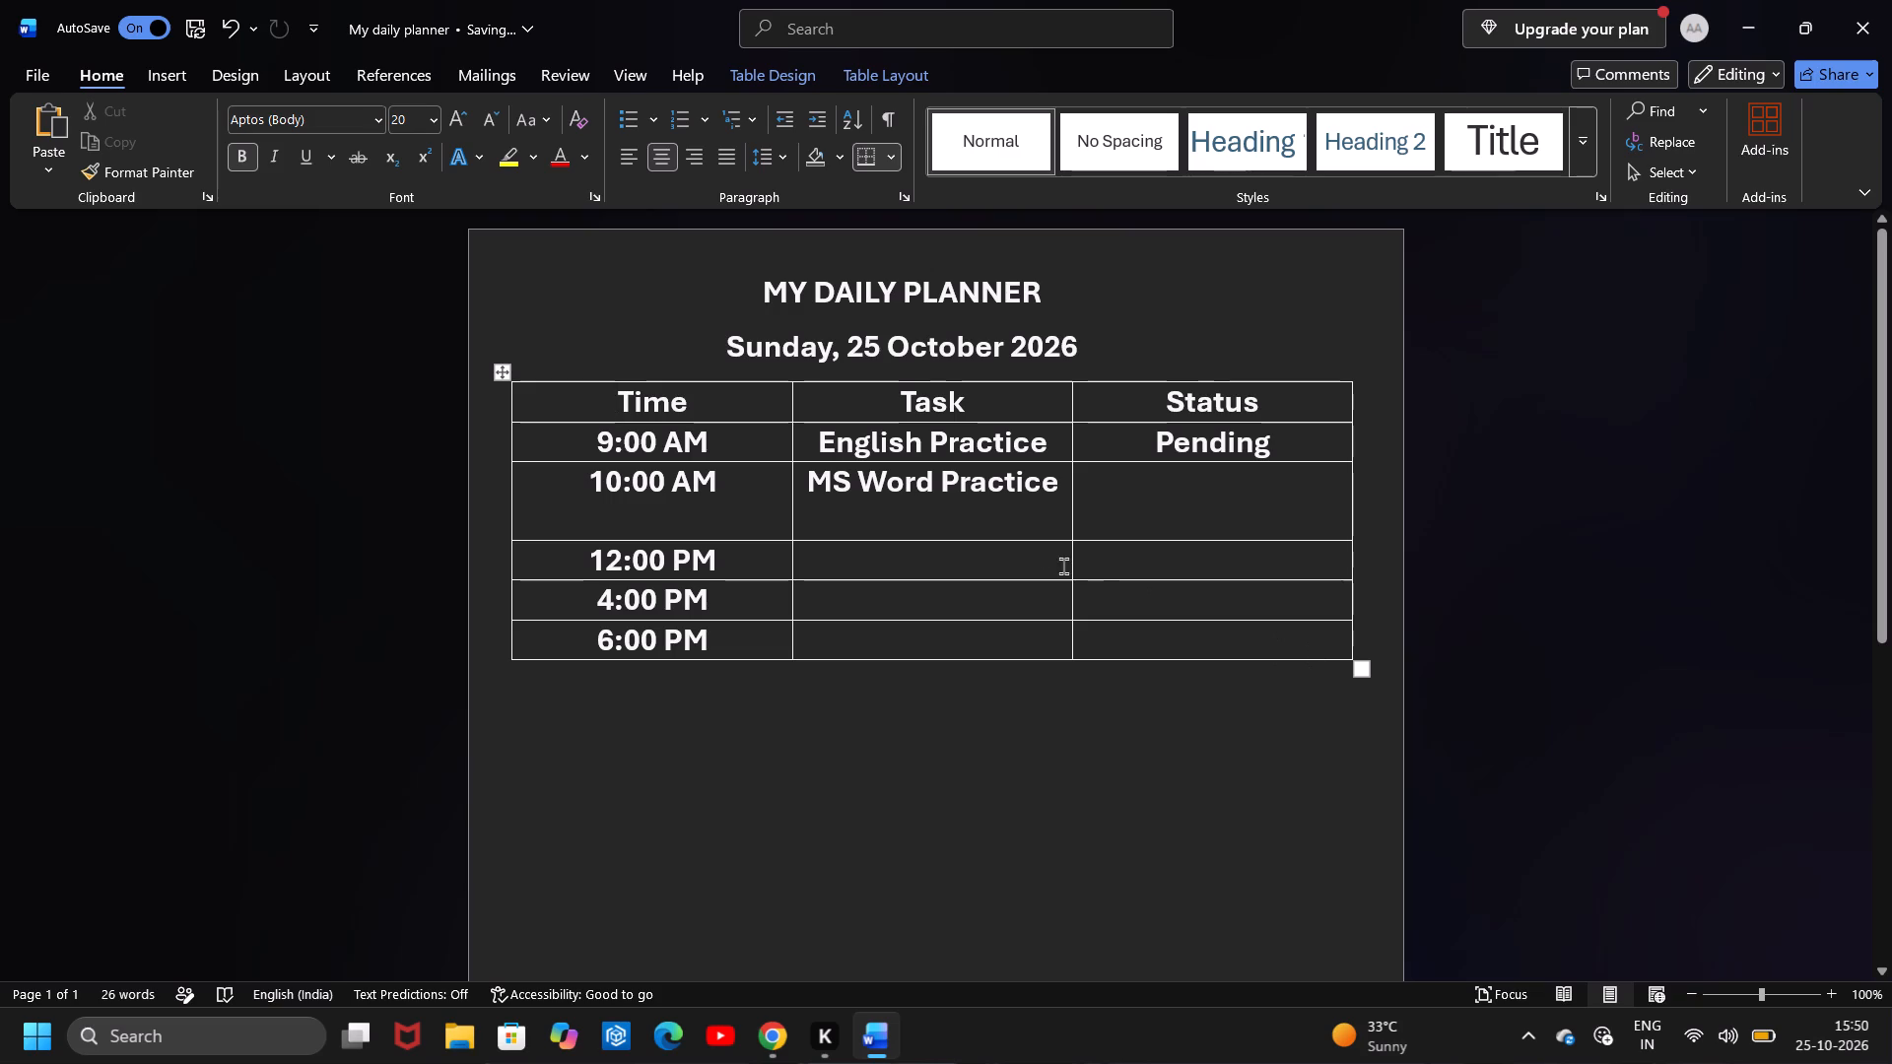
# Reduce the height of the 10:00 AM row to remove the empty second line.
pyautogui.moveTo(1029, 537); pyautogui.dragTo(1001, 548)
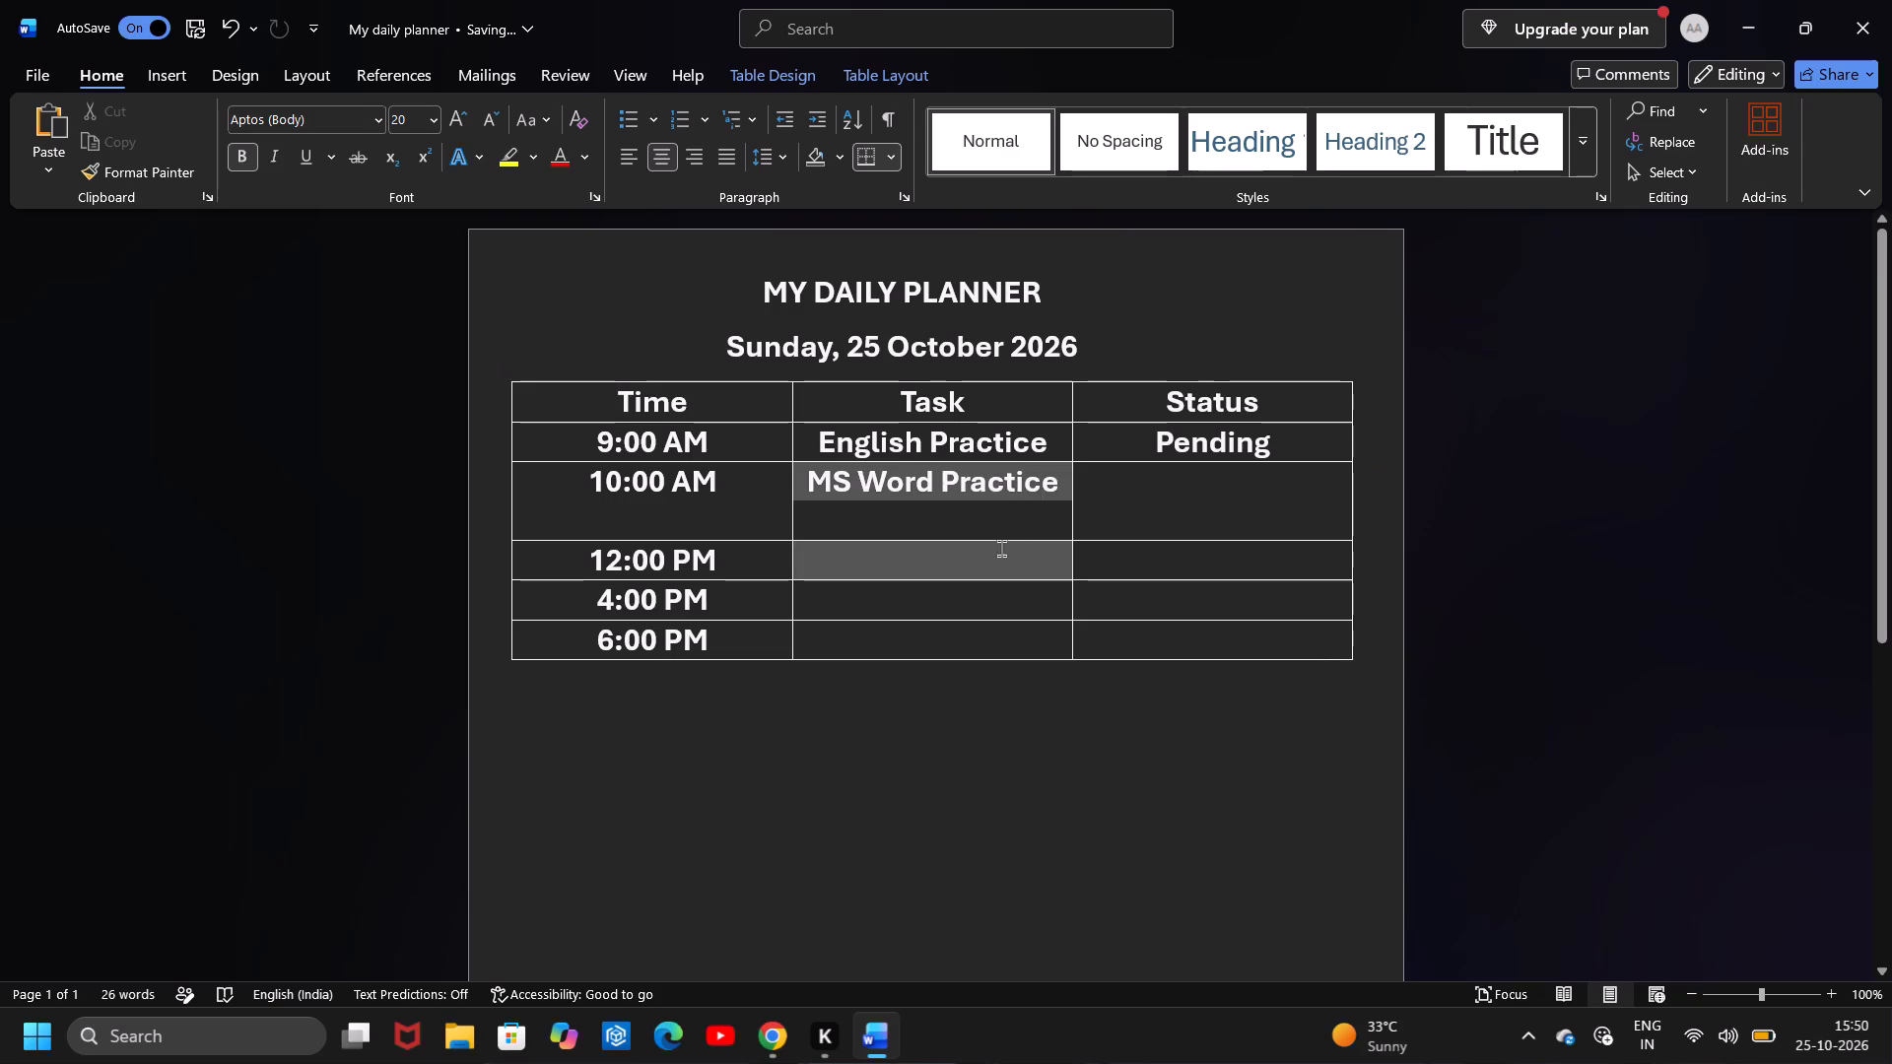
pyautogui.moveTo(1001, 548); pyautogui.dragTo(996, 542)
pyautogui.click(996, 542)
pyautogui.moveTo(996, 542); pyautogui.dragTo(1008, 510)
pyautogui.click(1194, 722)
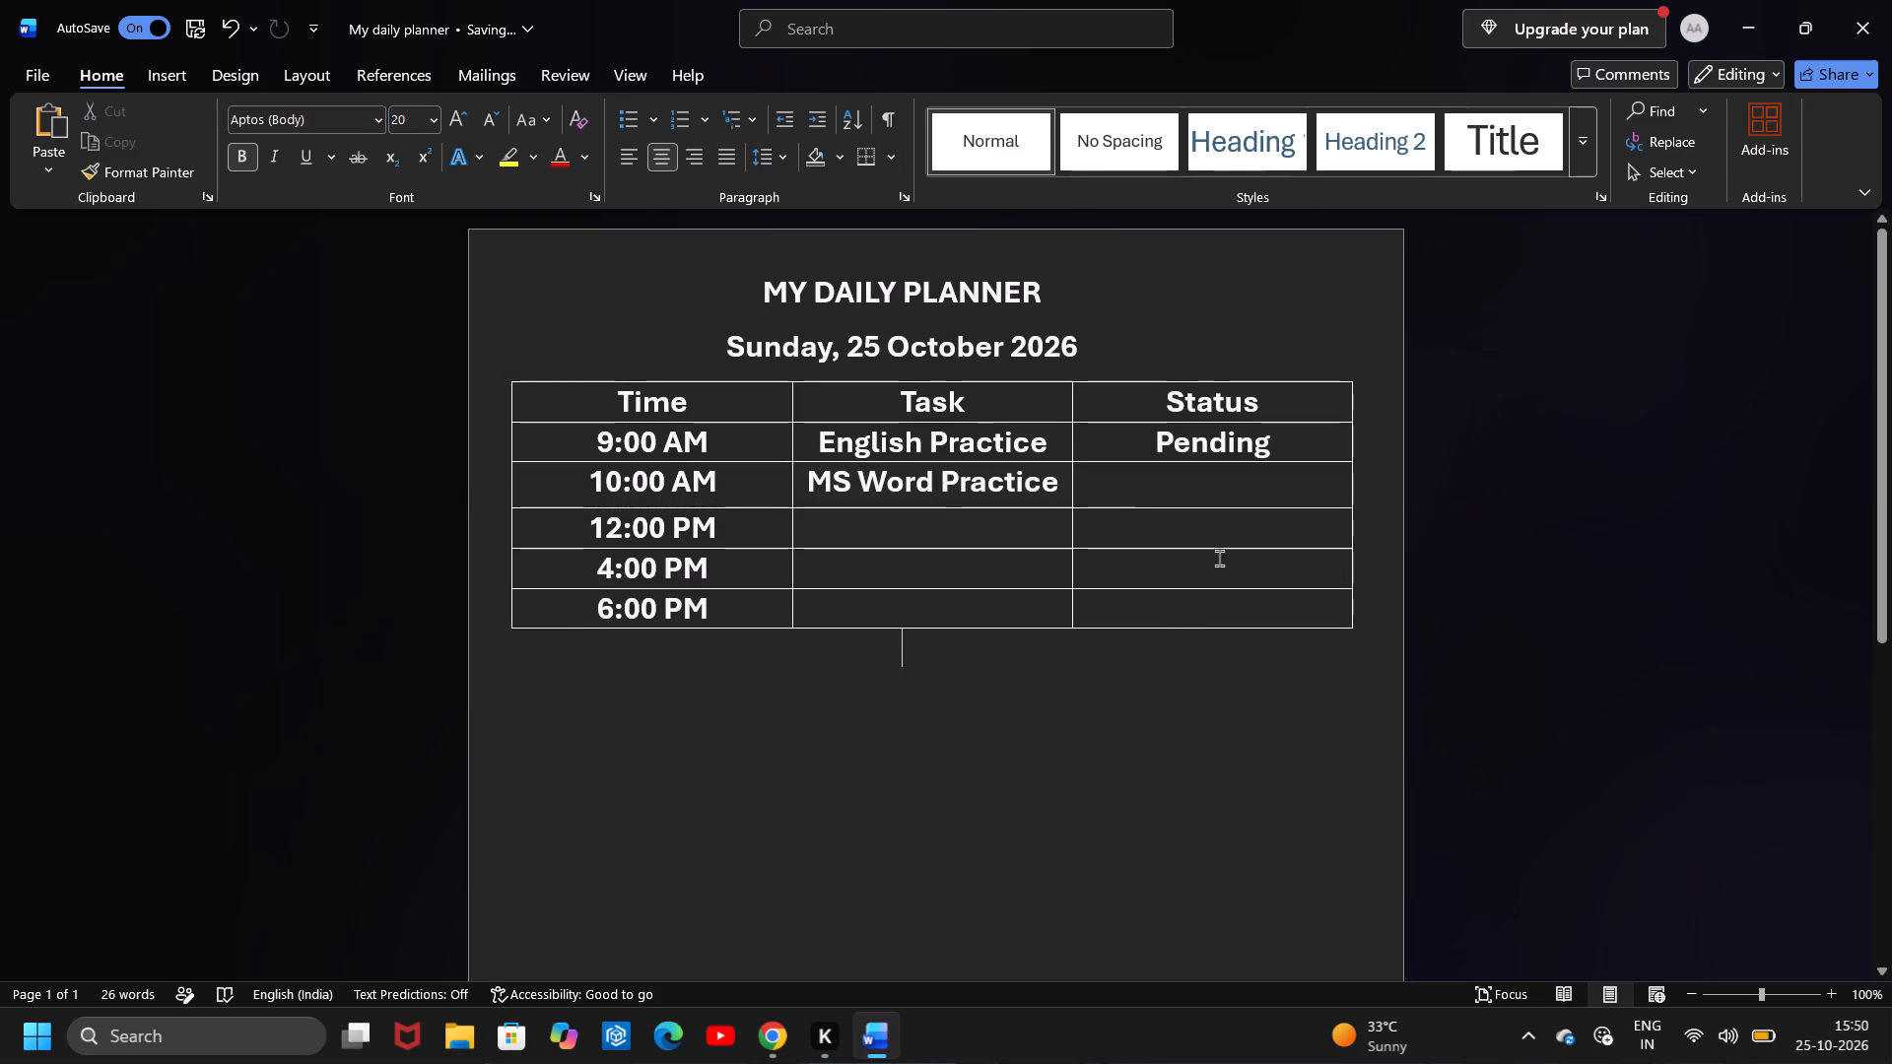
# Enter "Pending" in the Status cell of the 10:00 AM row.
pyautogui.click(1244, 491)
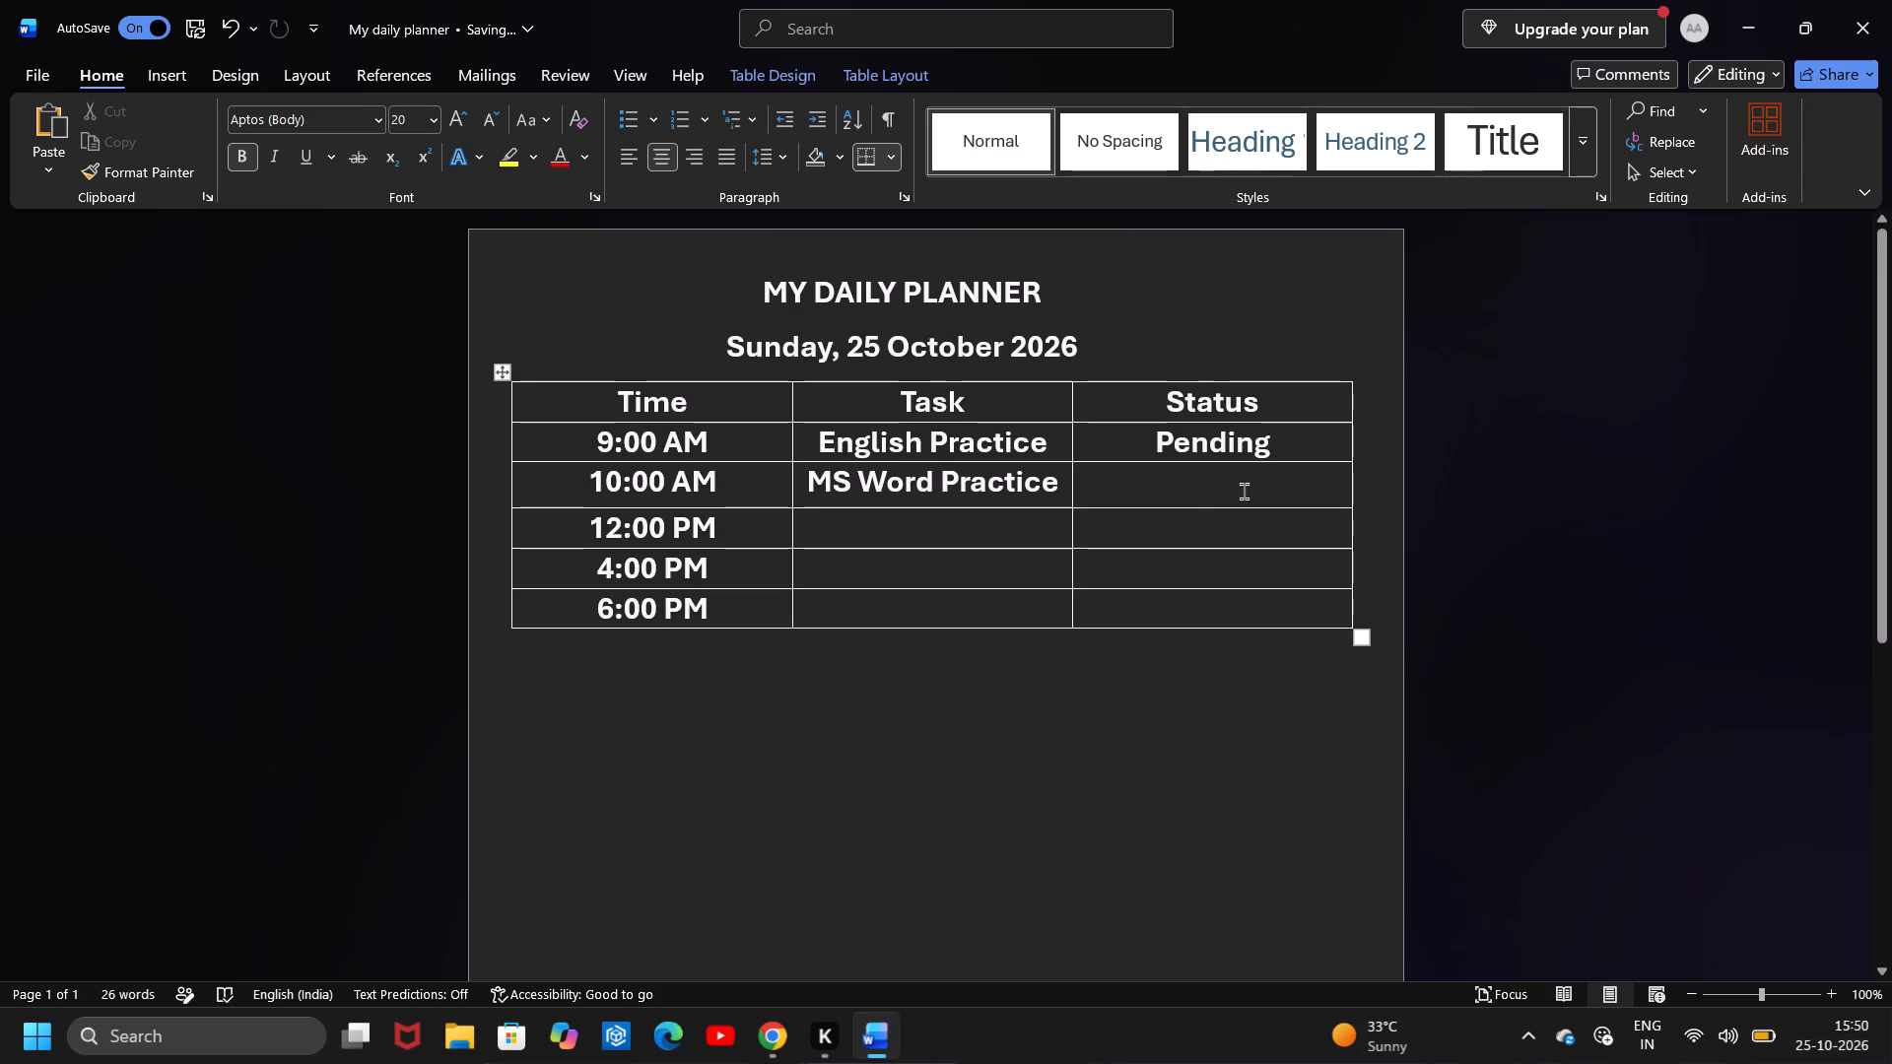
pyautogui.write('Pen')
pyautogui.write('ding')
pyautogui.press('space')
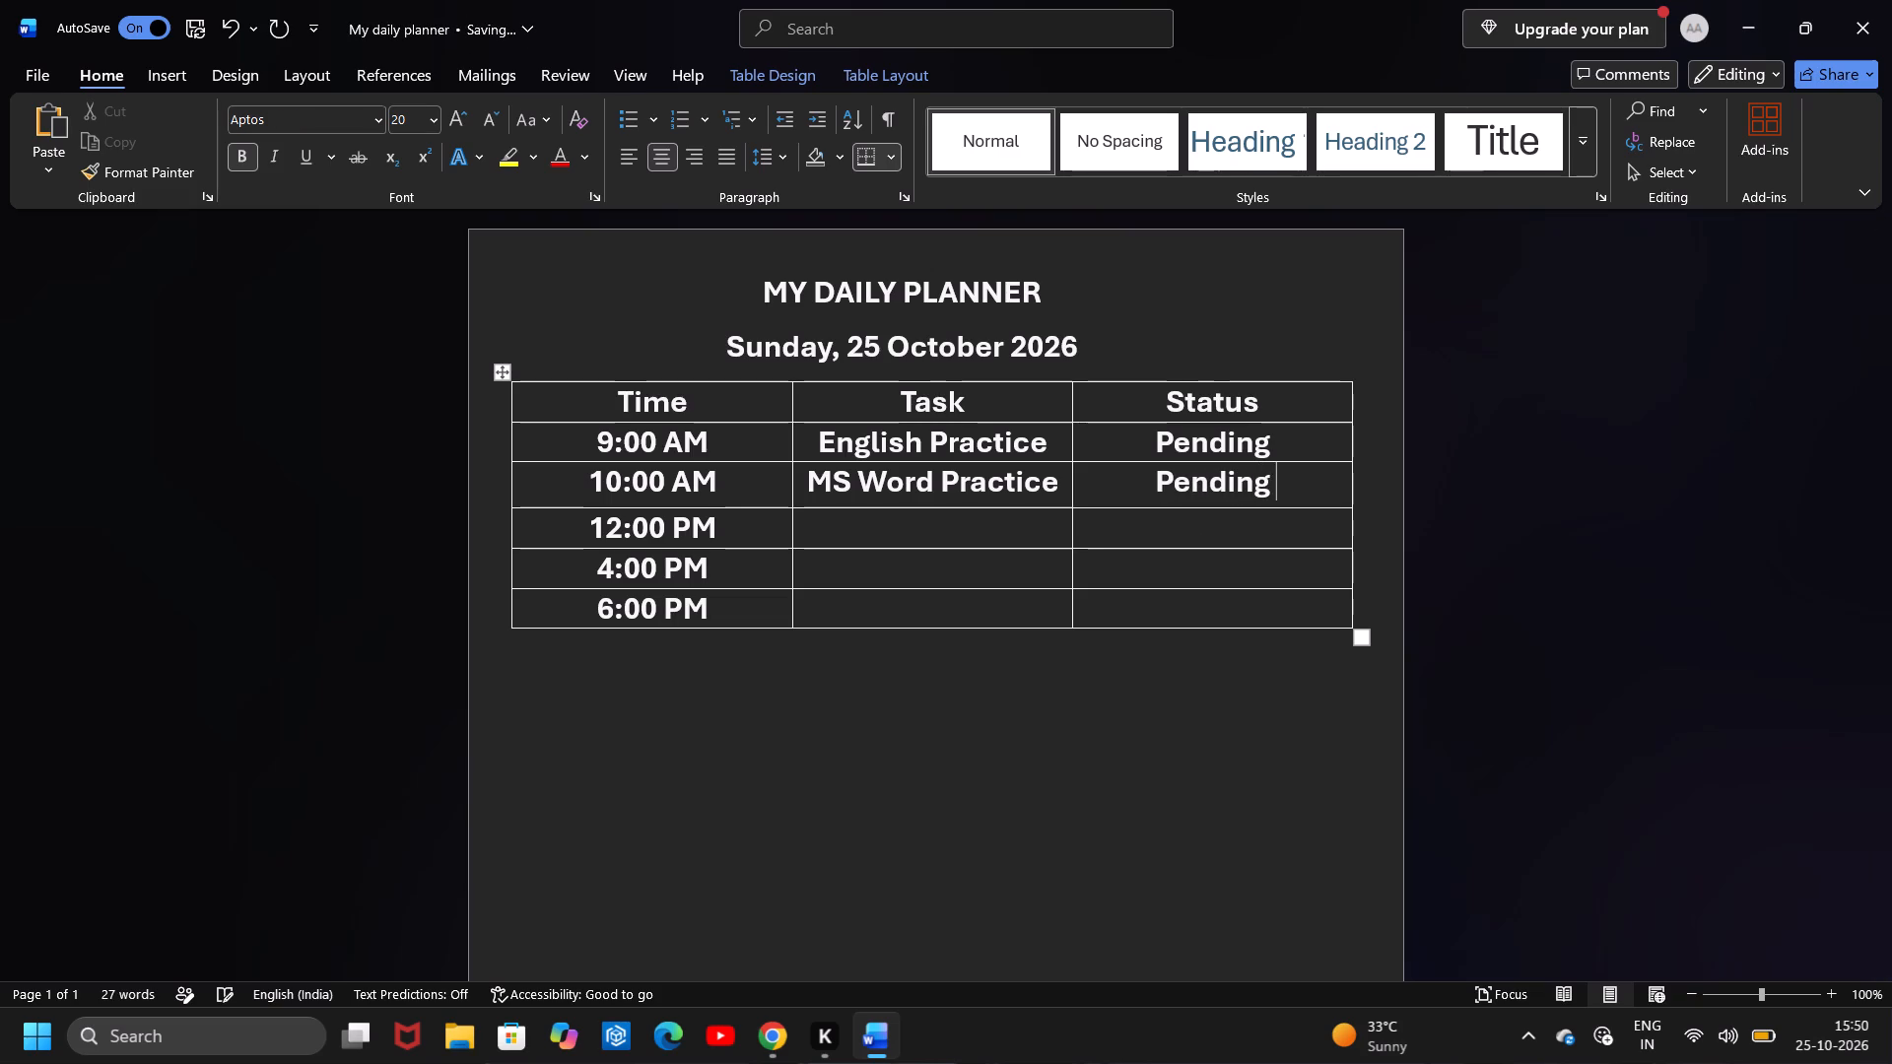
pyautogui.press('Return')
pyautogui.press('=')
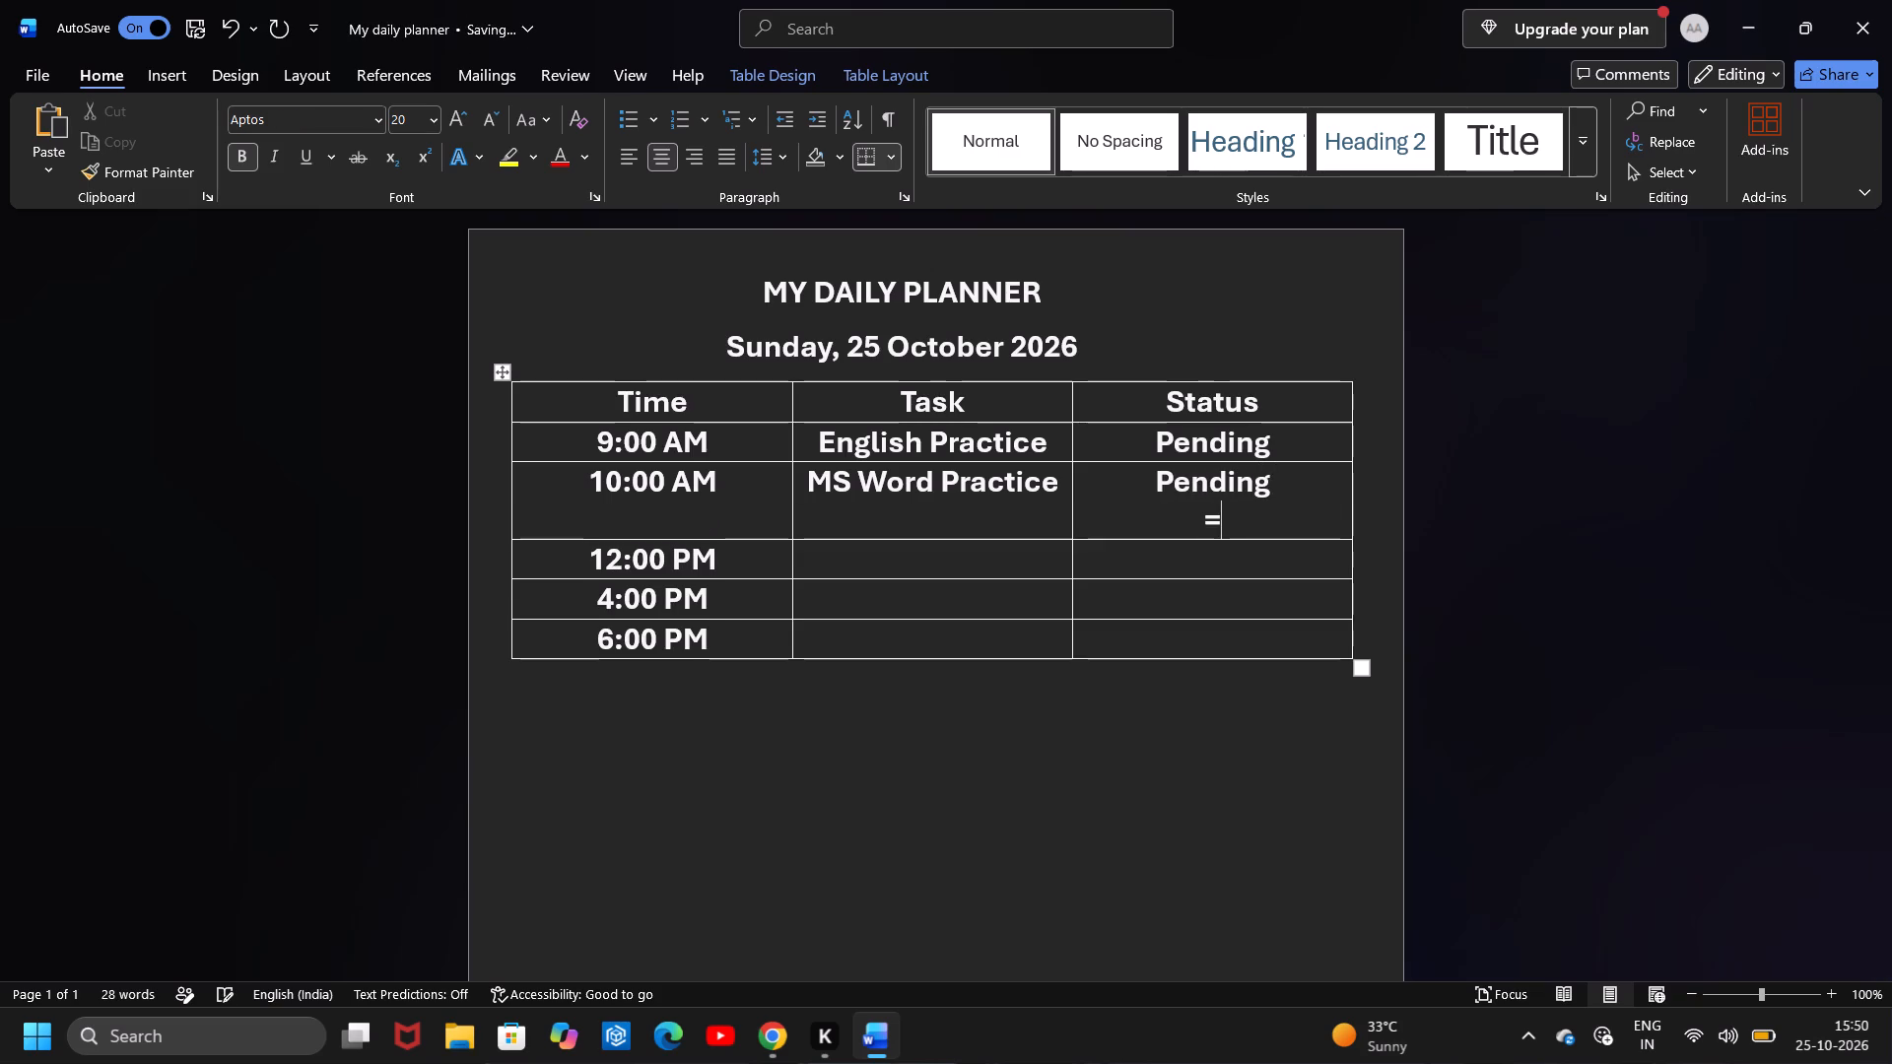
pyautogui.press('BackSpace')
pyautogui.press('BackSpace')
pyautogui.press('BackSpace')
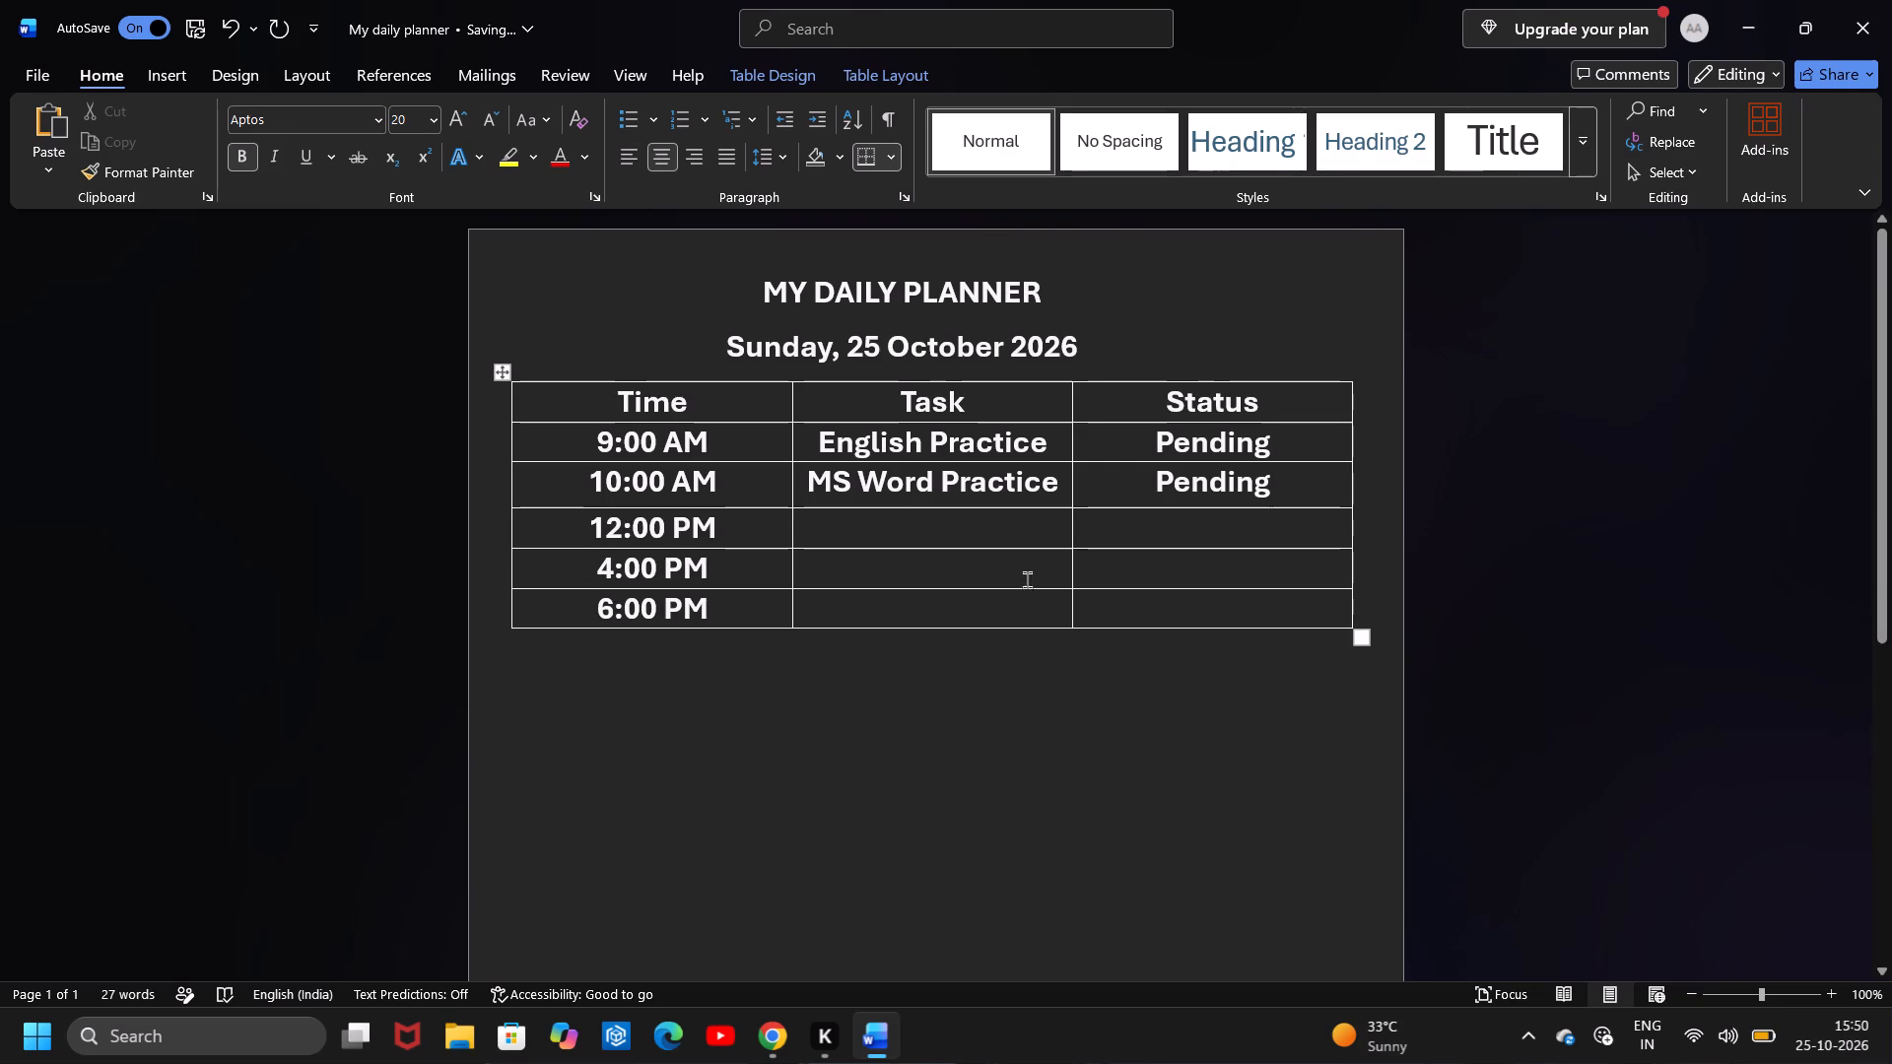
# Enter "College Study" in the Task cell of the 12:00 PM row.
pyautogui.click(929, 527)
pyautogui.write('College')
pyautogui.press('space')
pyautogui.hotkey('shift', 's')
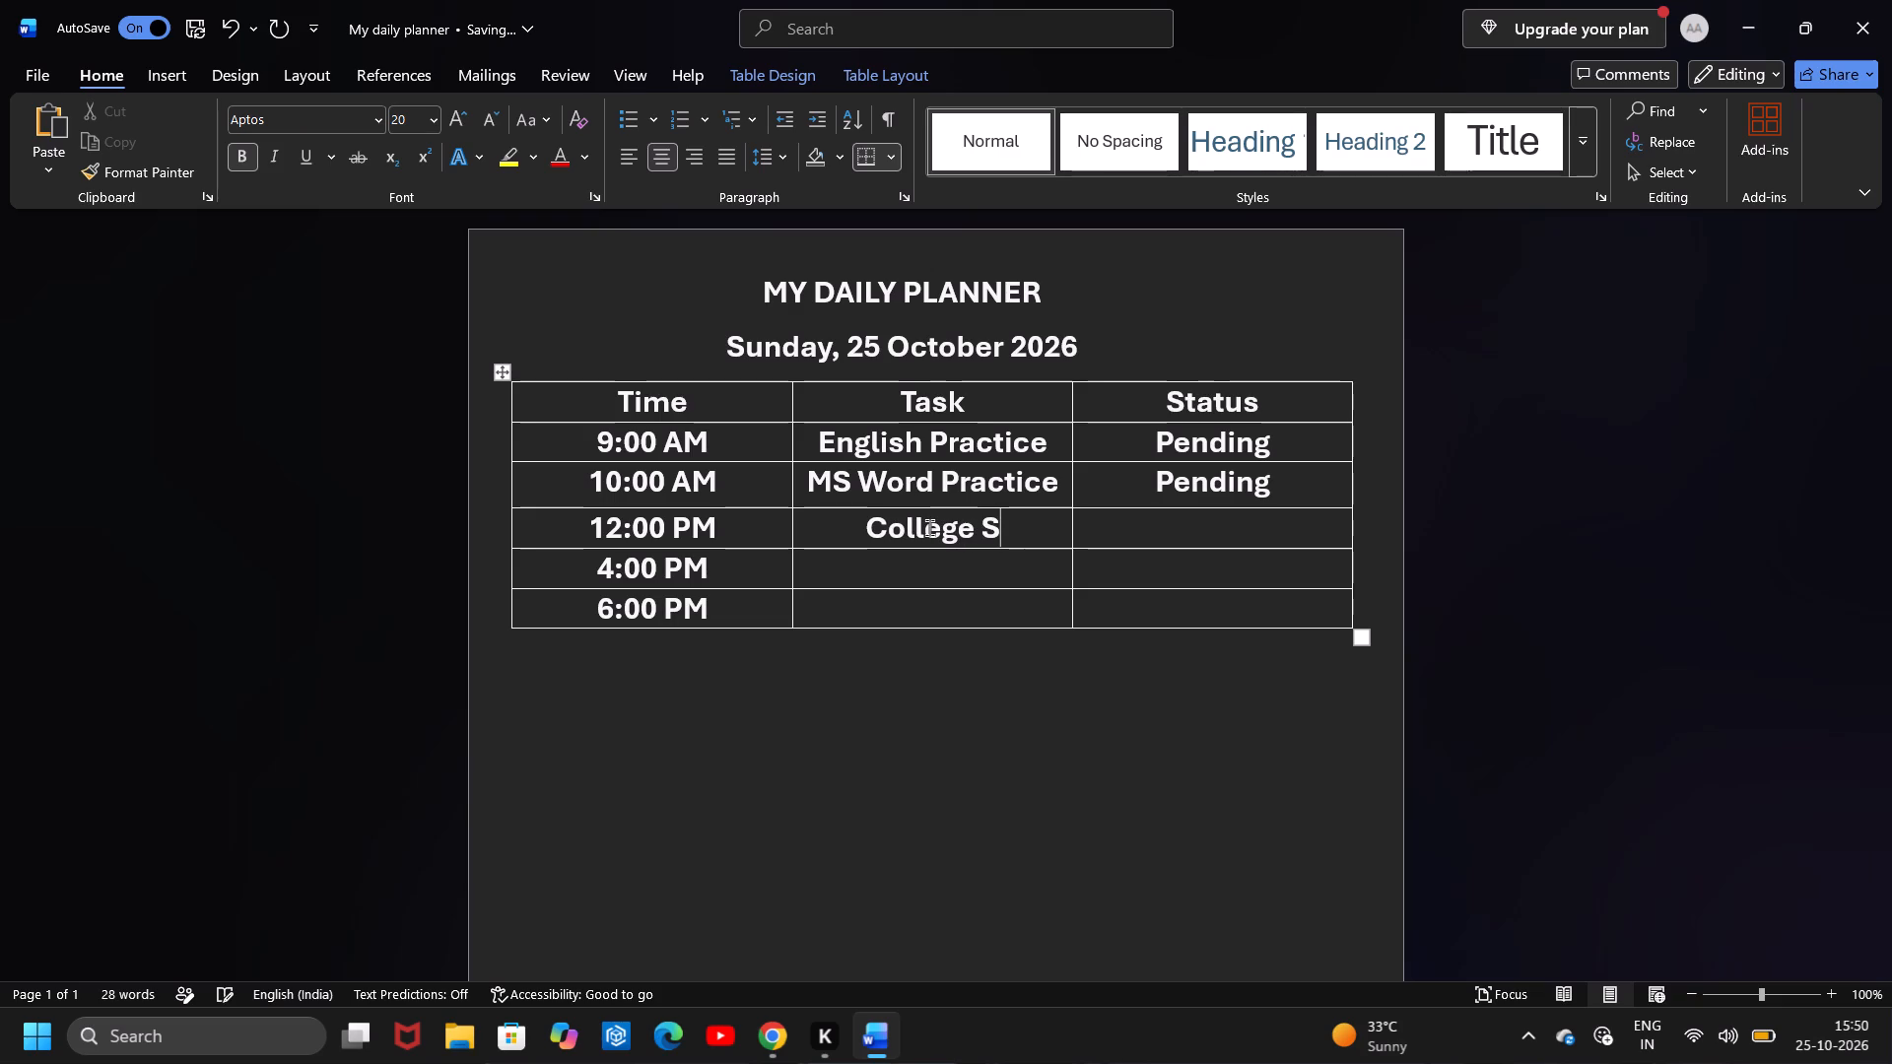
pyautogui.press('t')
pyautogui.write('udy')
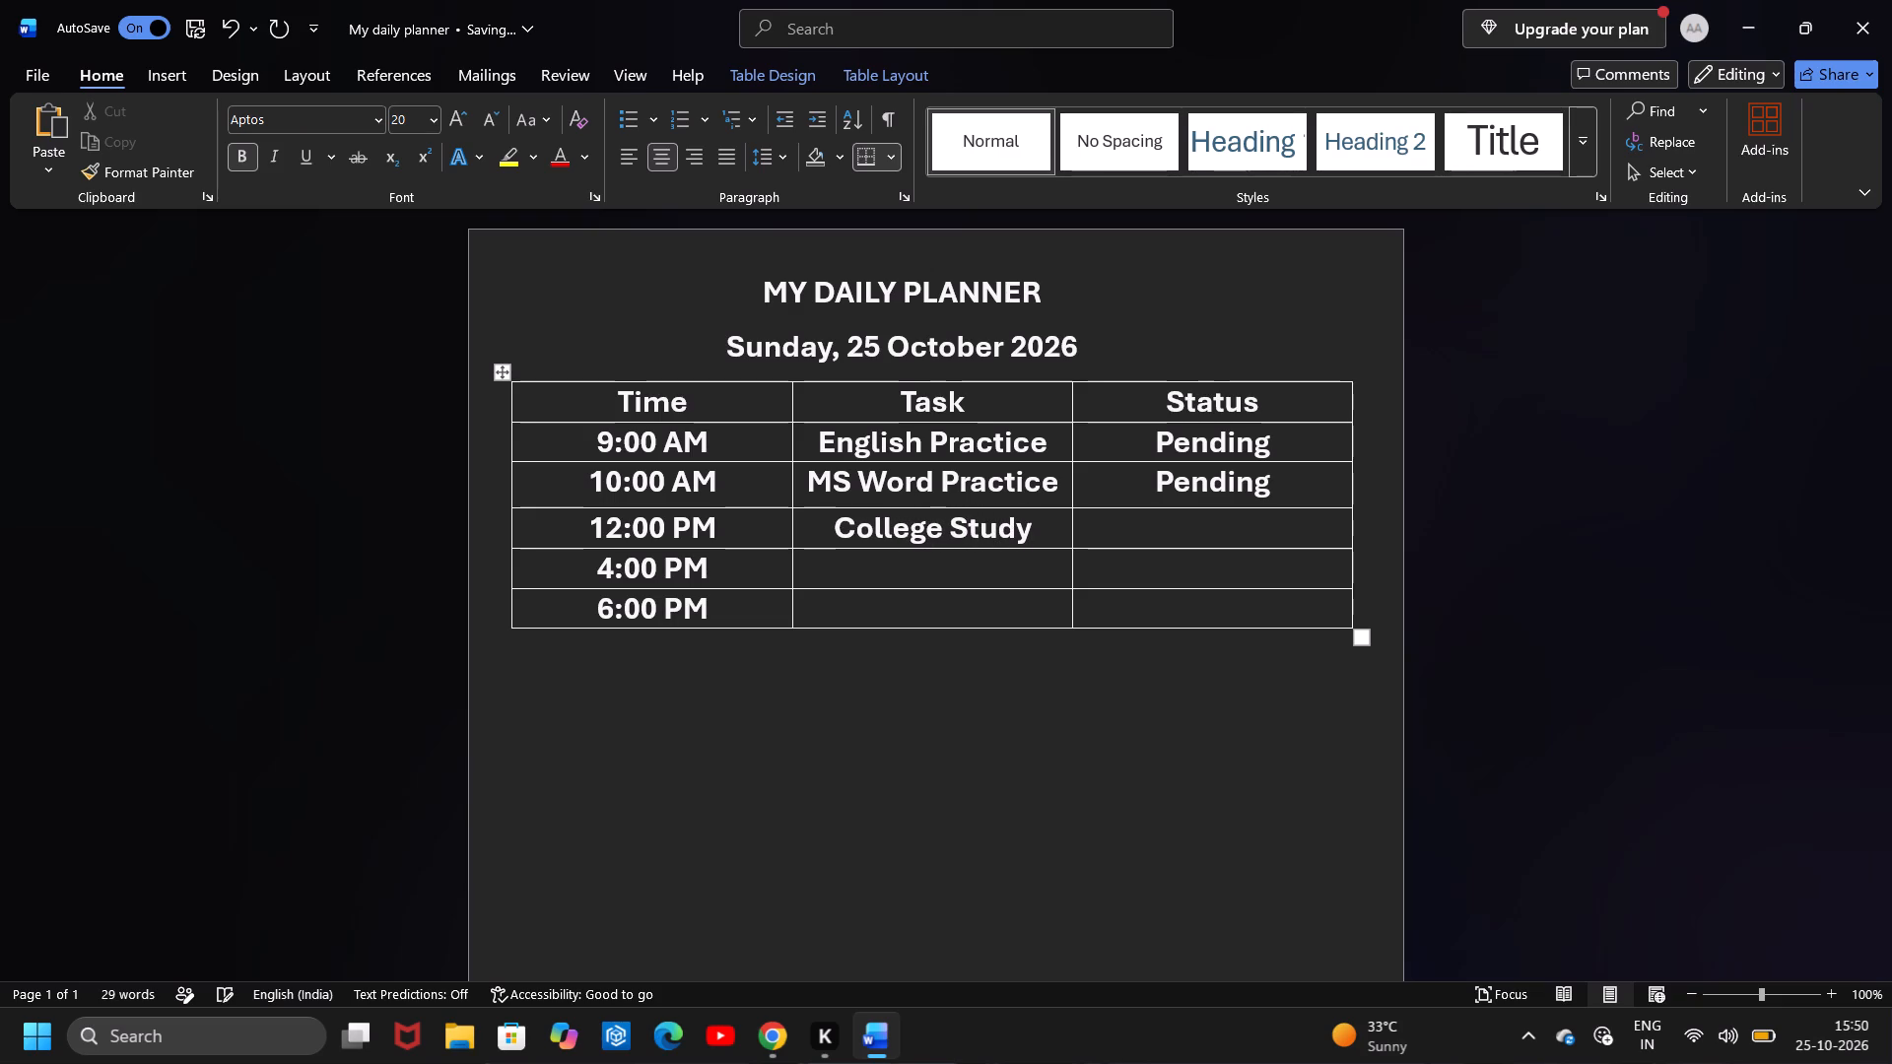
# Enter "Computer Learning" in the Task cell of the 4:00 PM row.
pyautogui.press('Down')
pyautogui.write('Computer')
pyautogui.press('space')
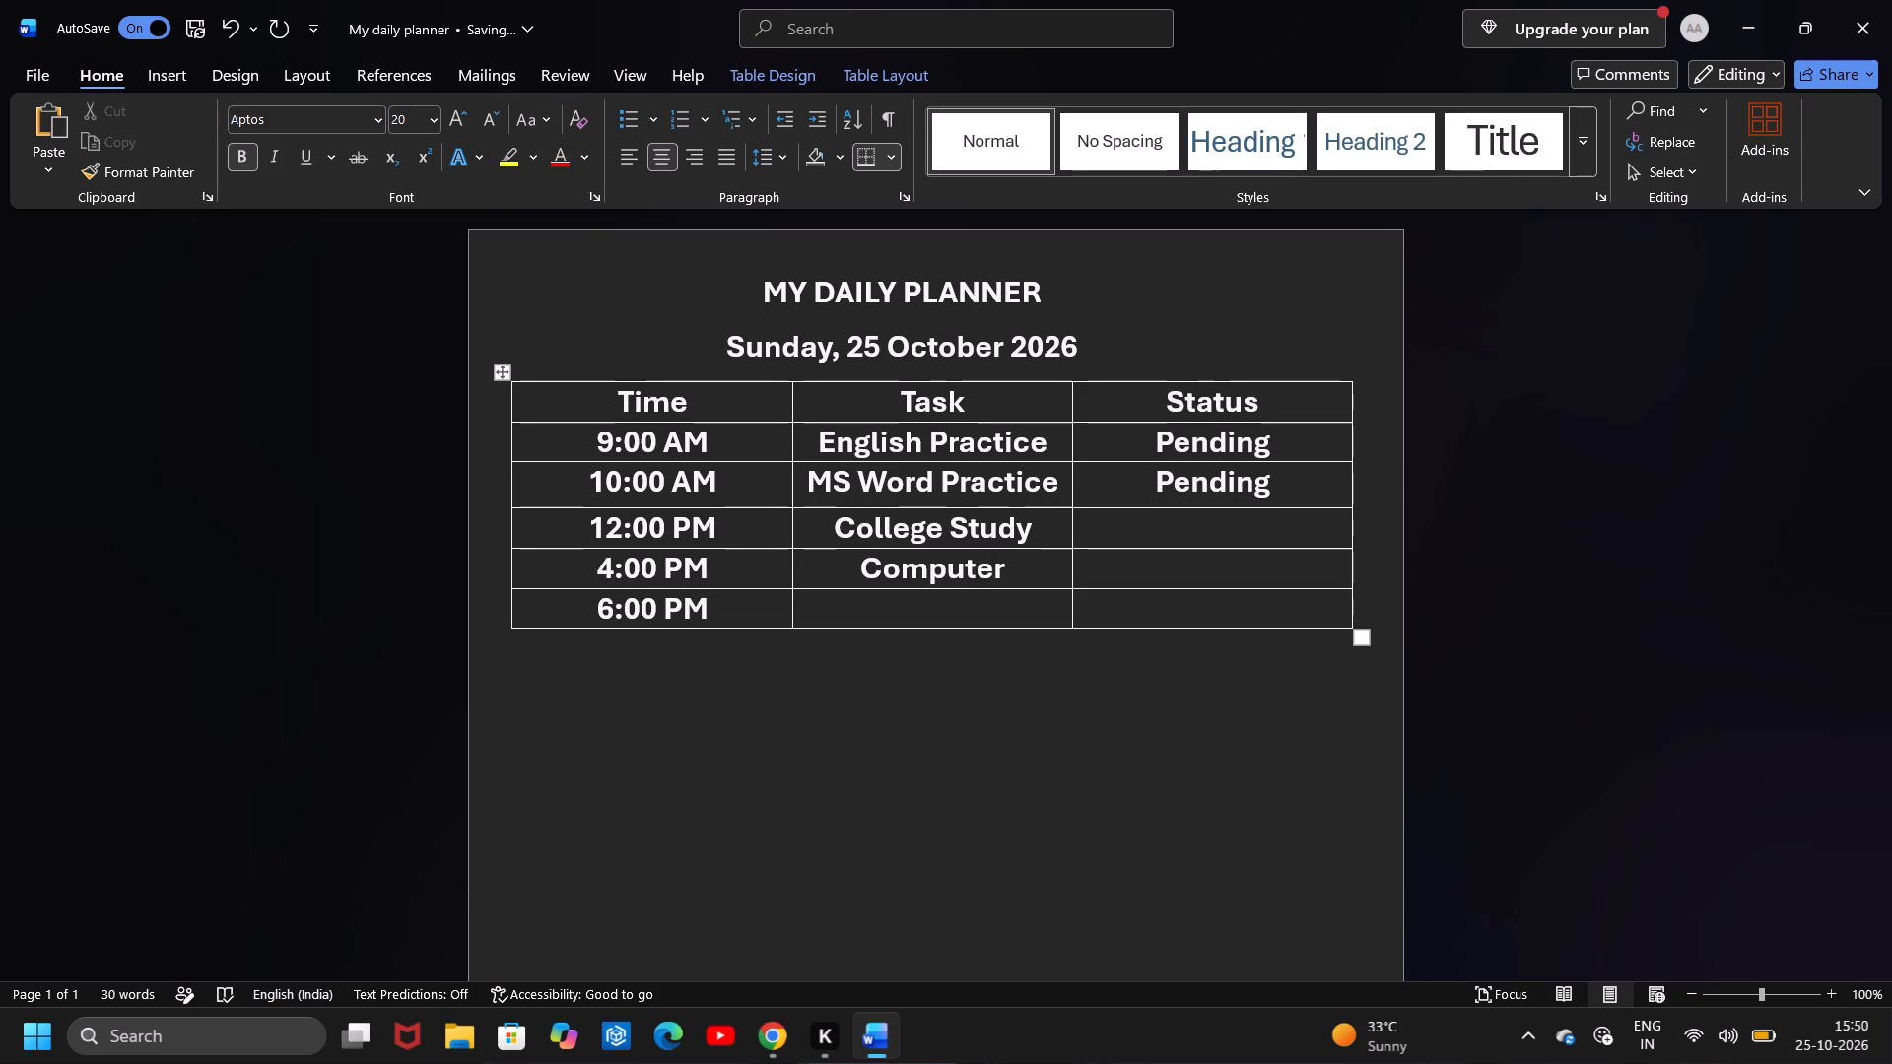
pyautogui.write('Learning')
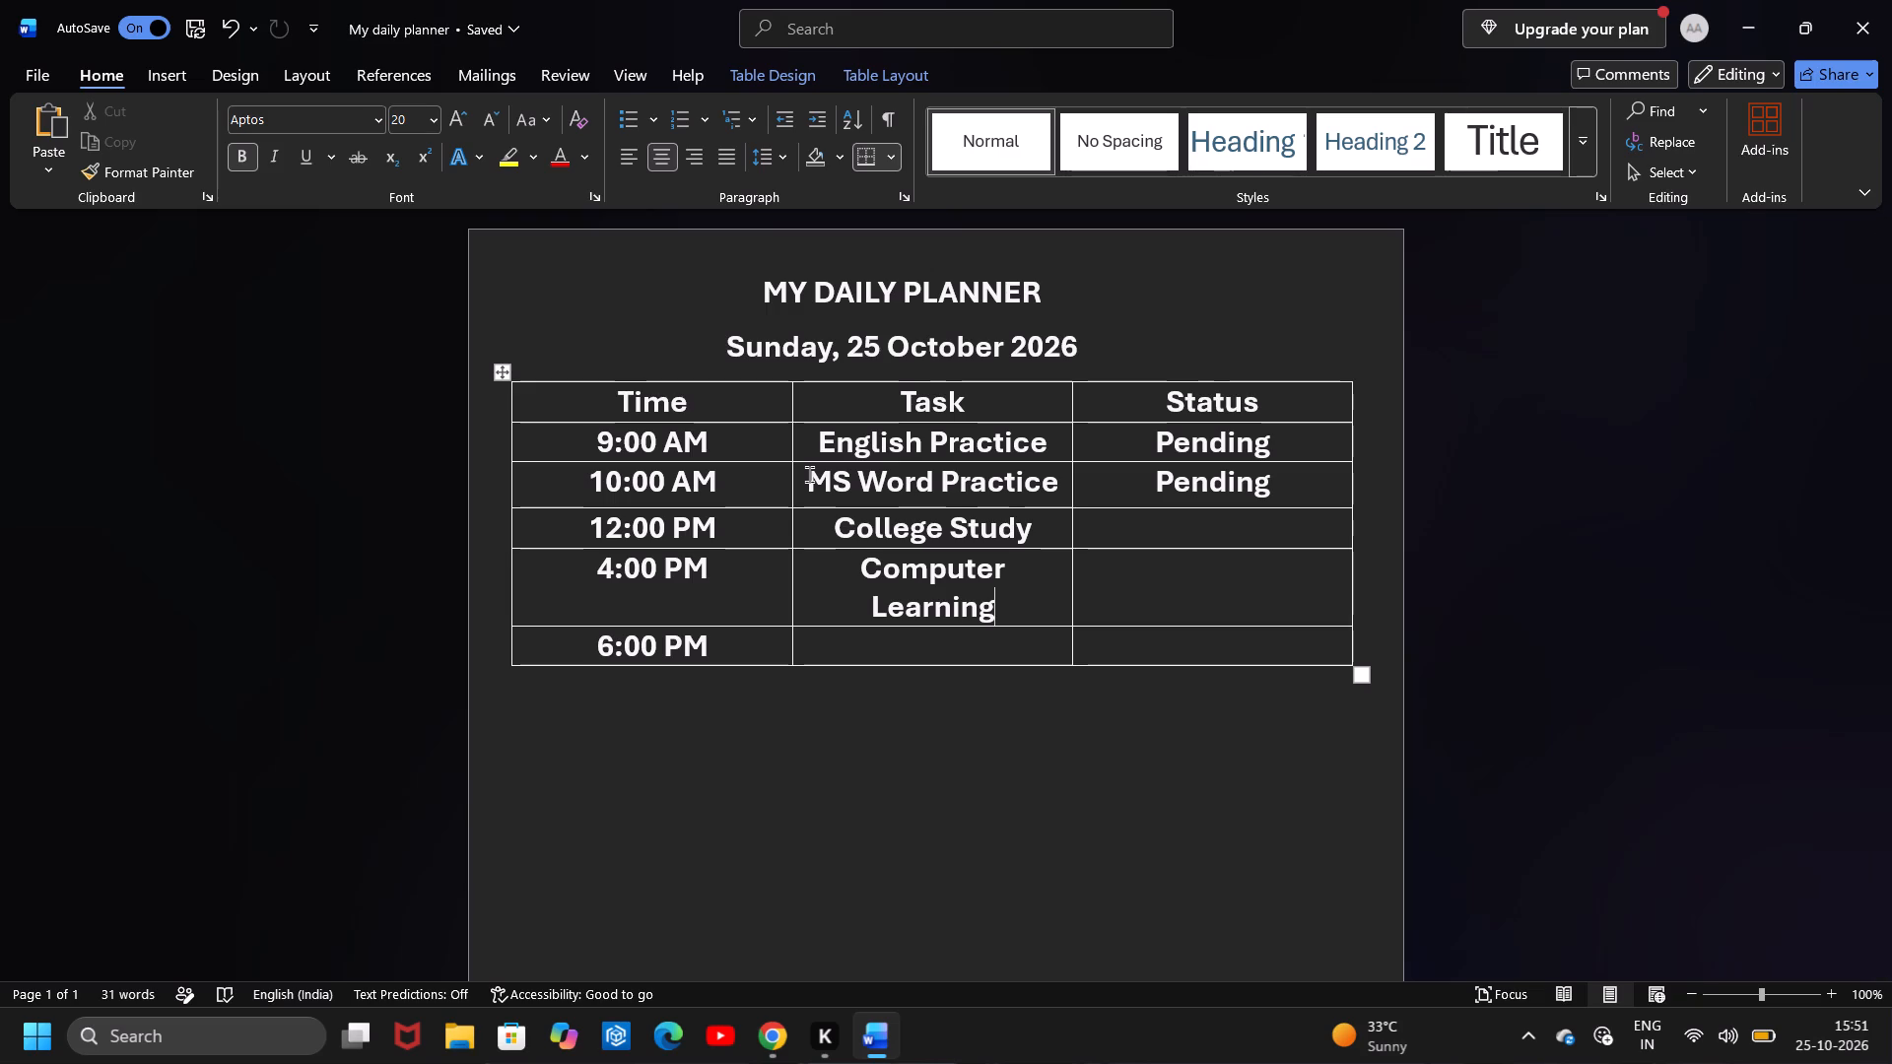
# Set the font size of all text in the table to 14.
pyautogui.click(605, 403)
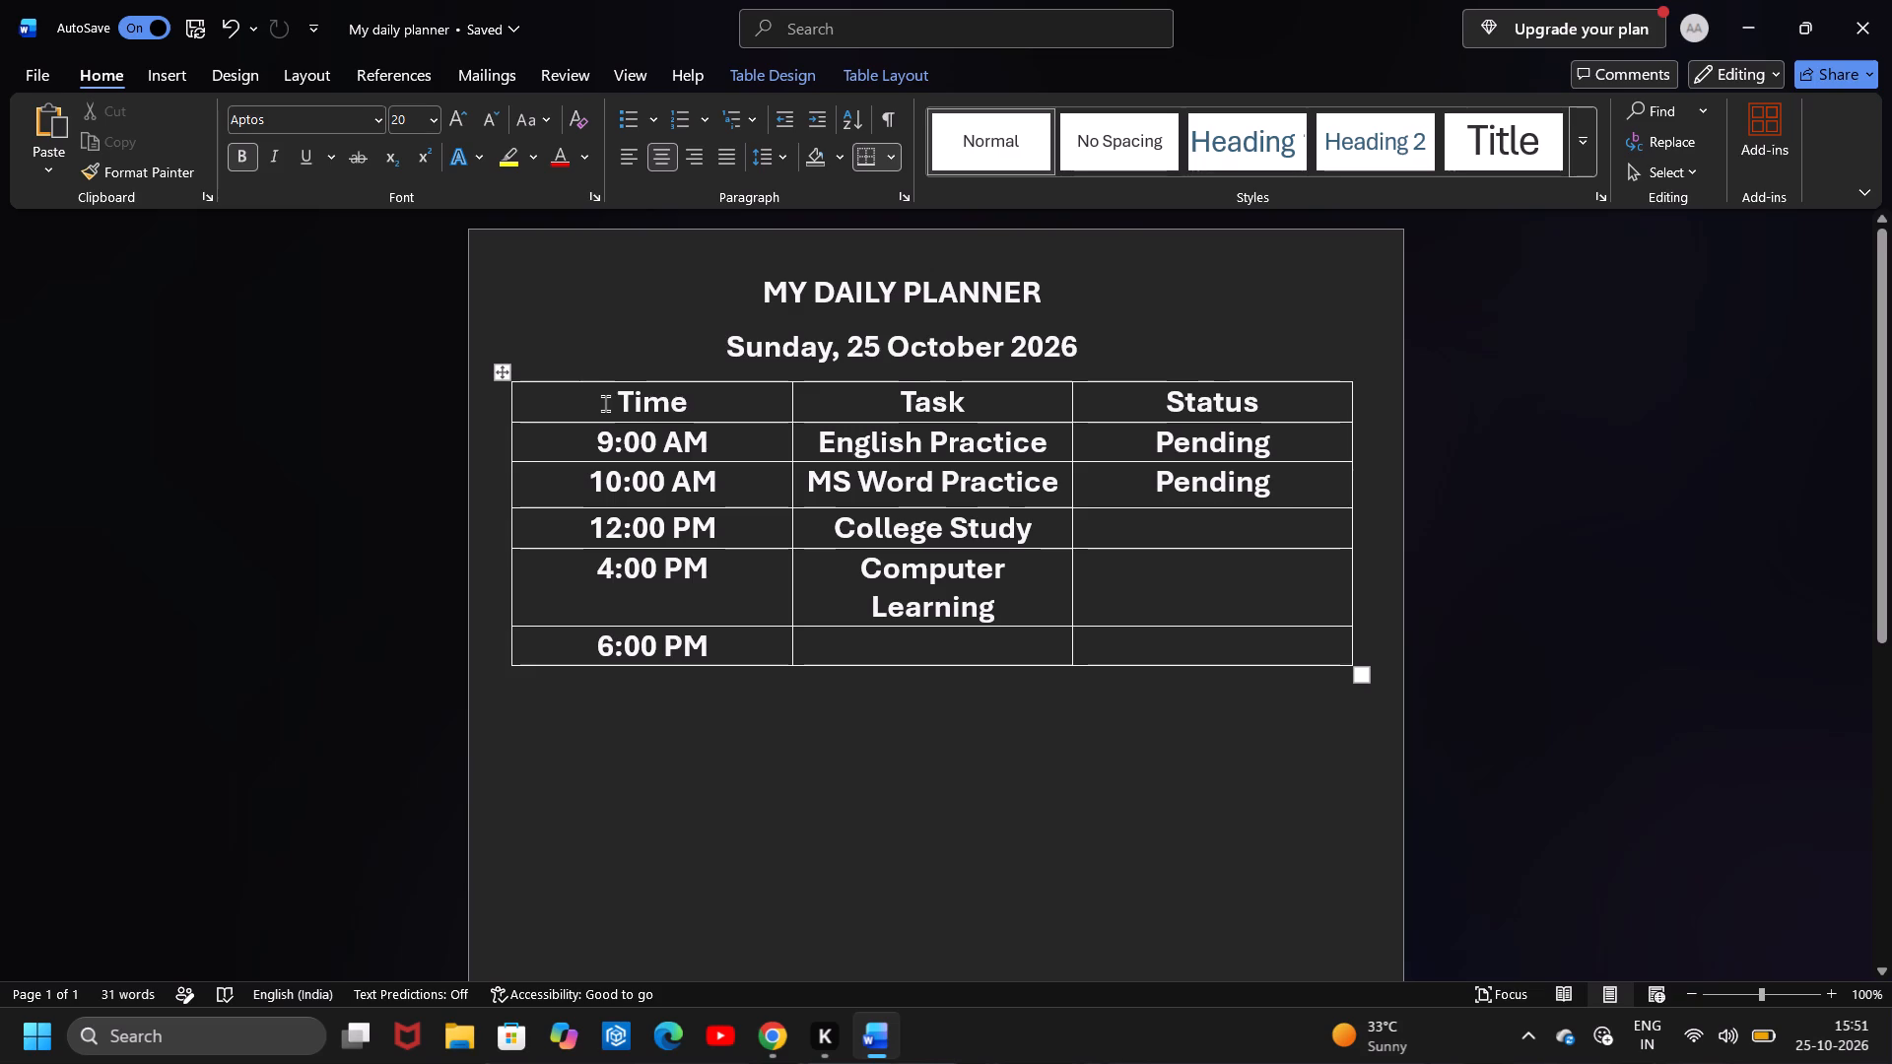
pyautogui.moveTo(605, 403); pyautogui.dragTo(1097, 654)
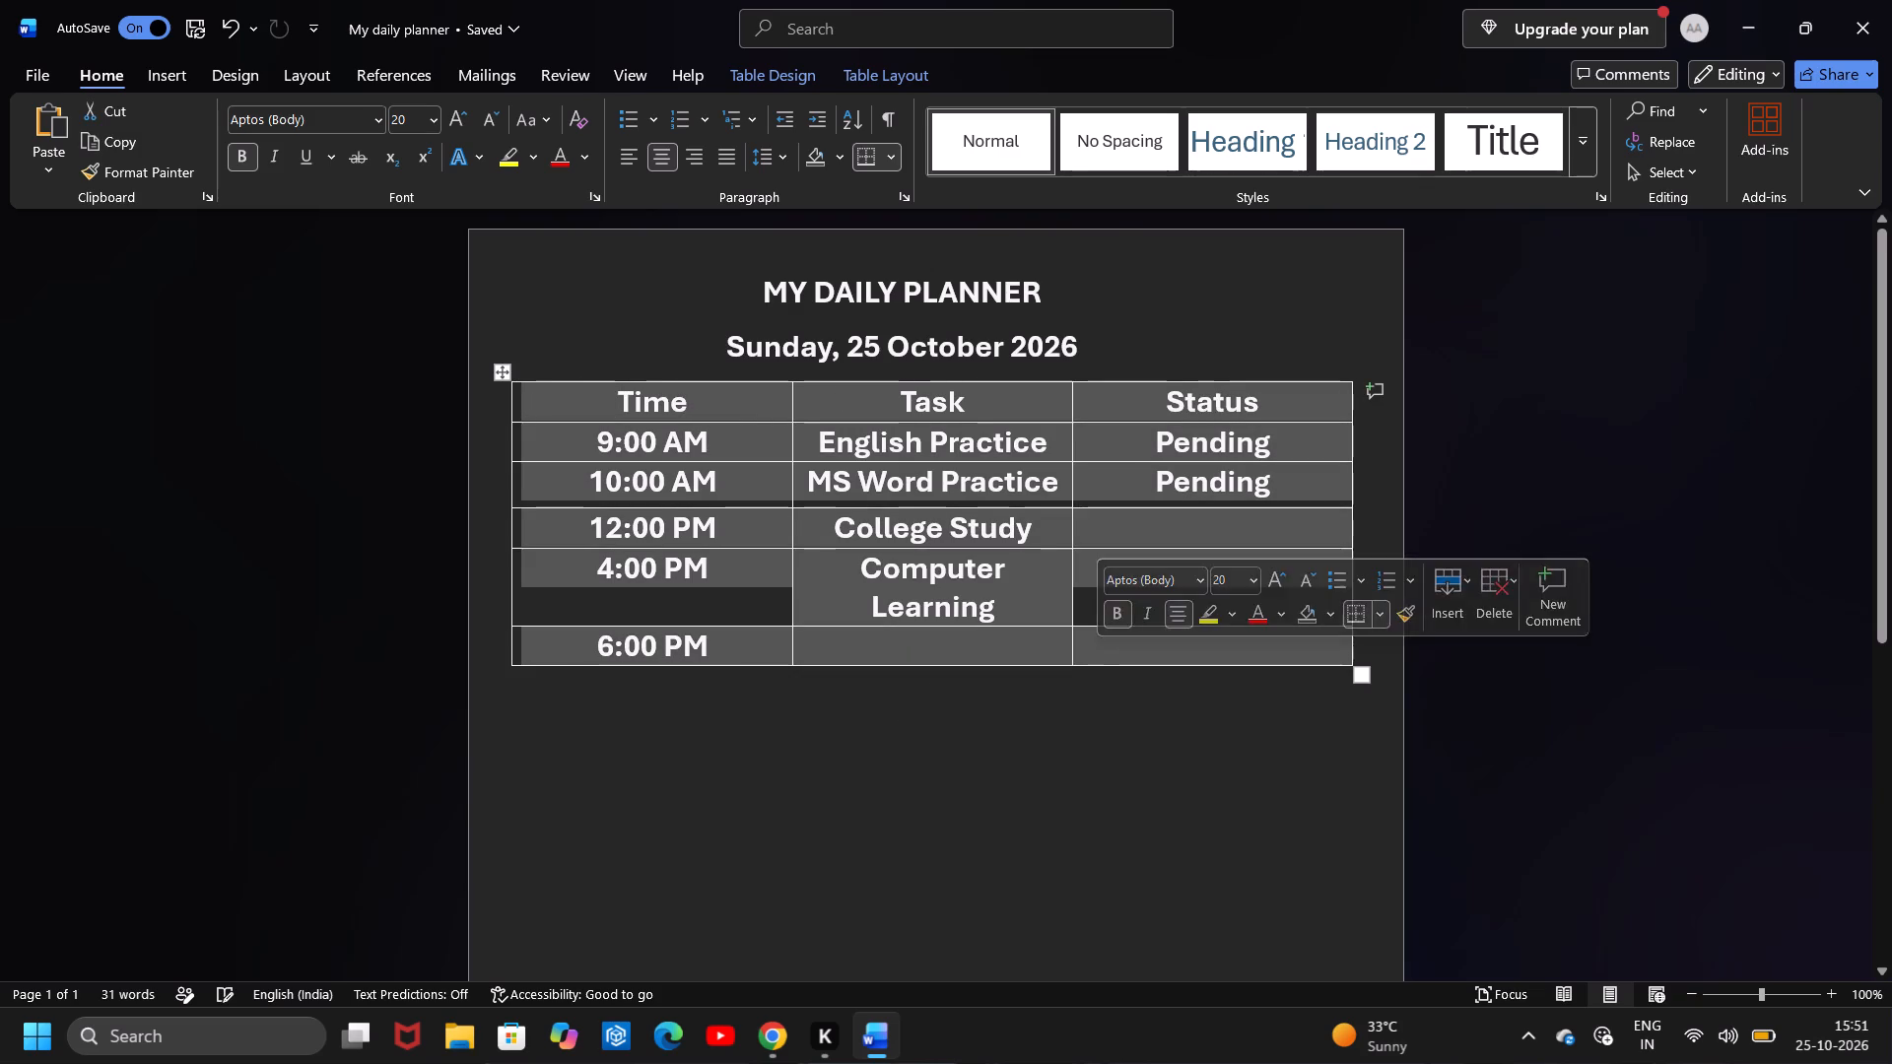
pyautogui.click(439, 115)
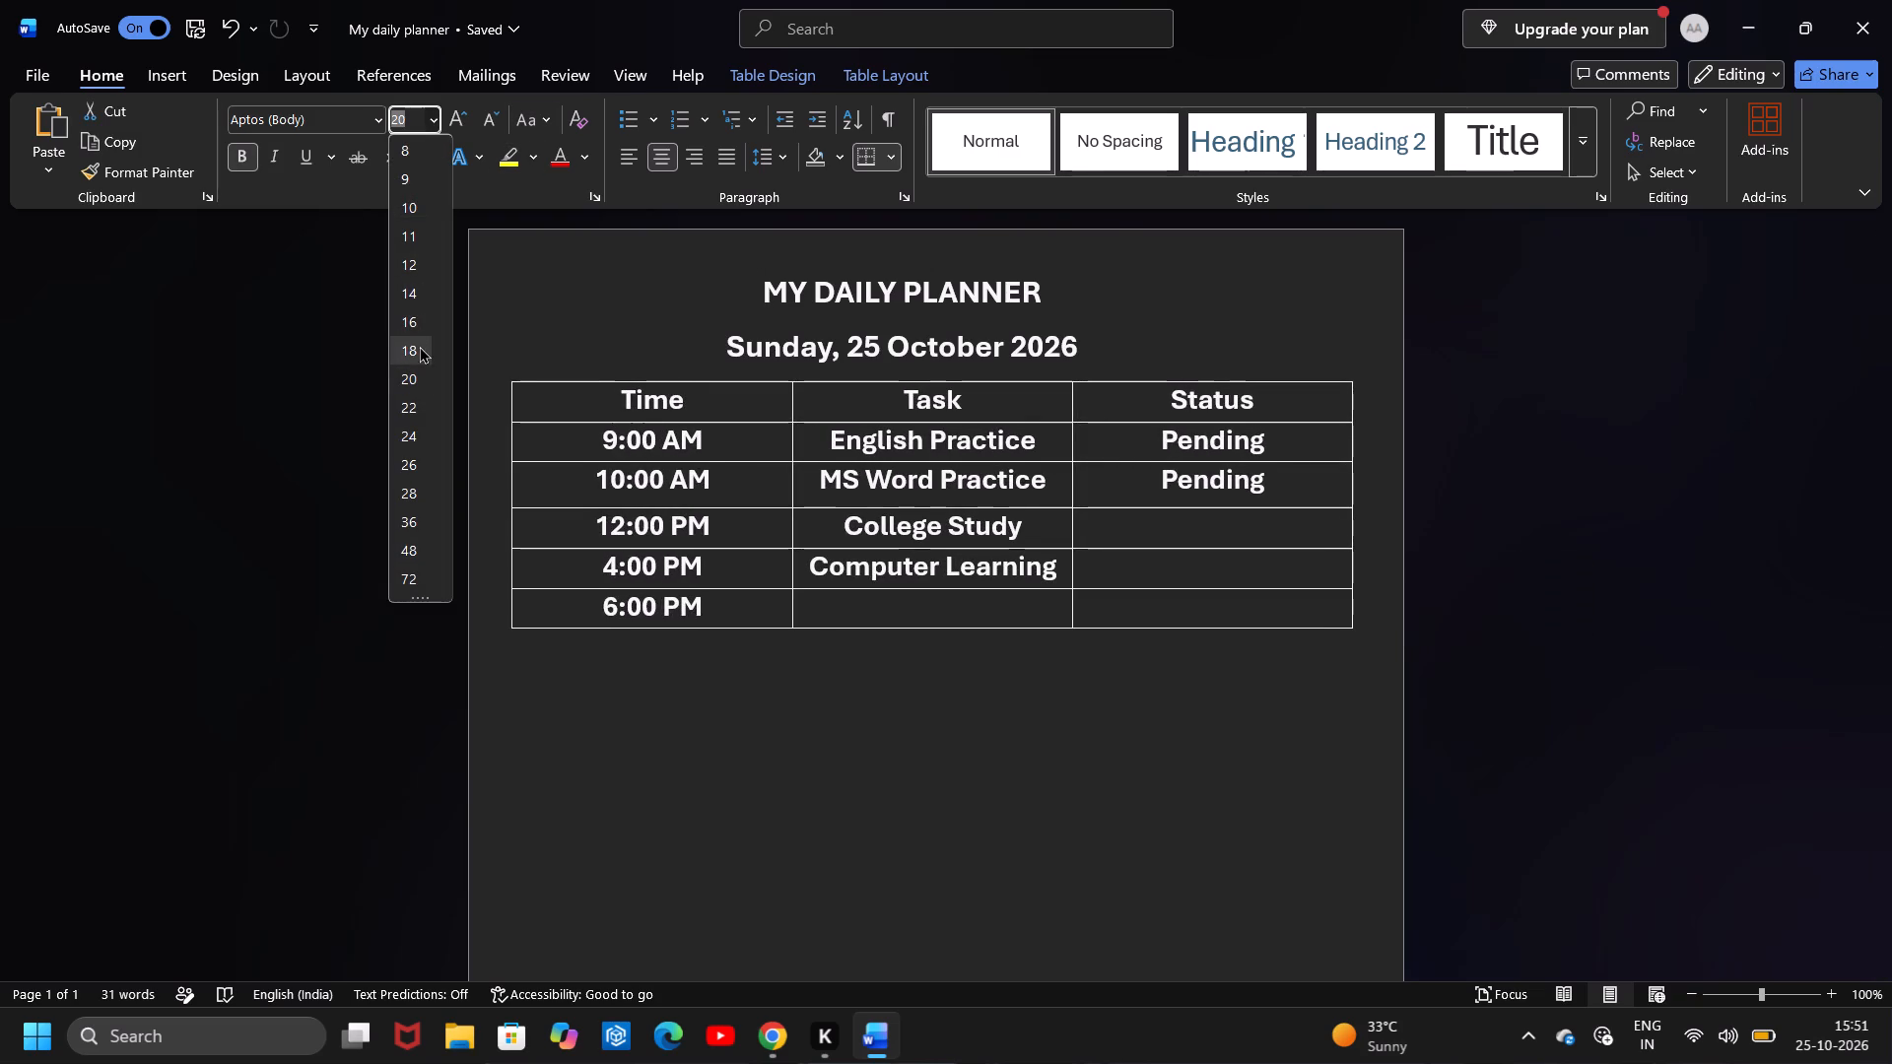
pyautogui.click(418, 285)
pyautogui.click(816, 636)
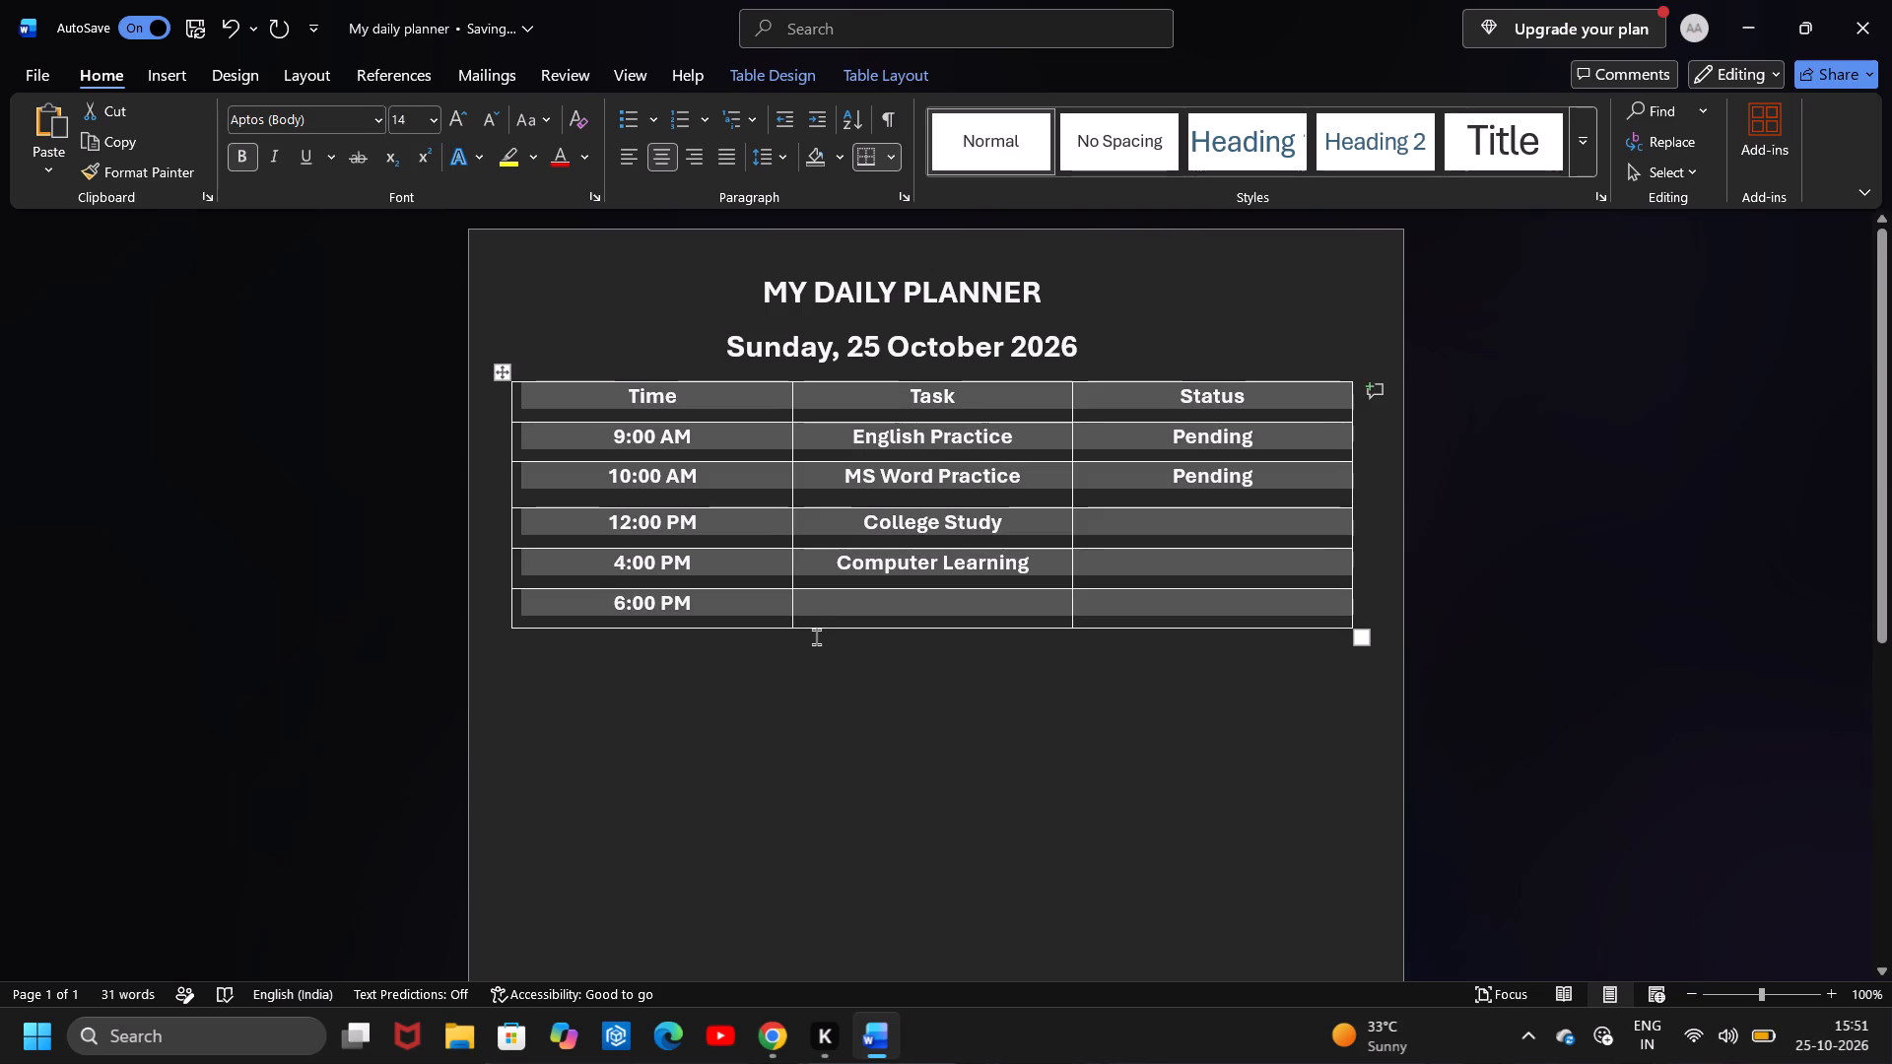
# Enter "English Speaking" in the Task cell of the 6:00 PM row.
pyautogui.click(932, 588)
pyautogui.click(924, 597)
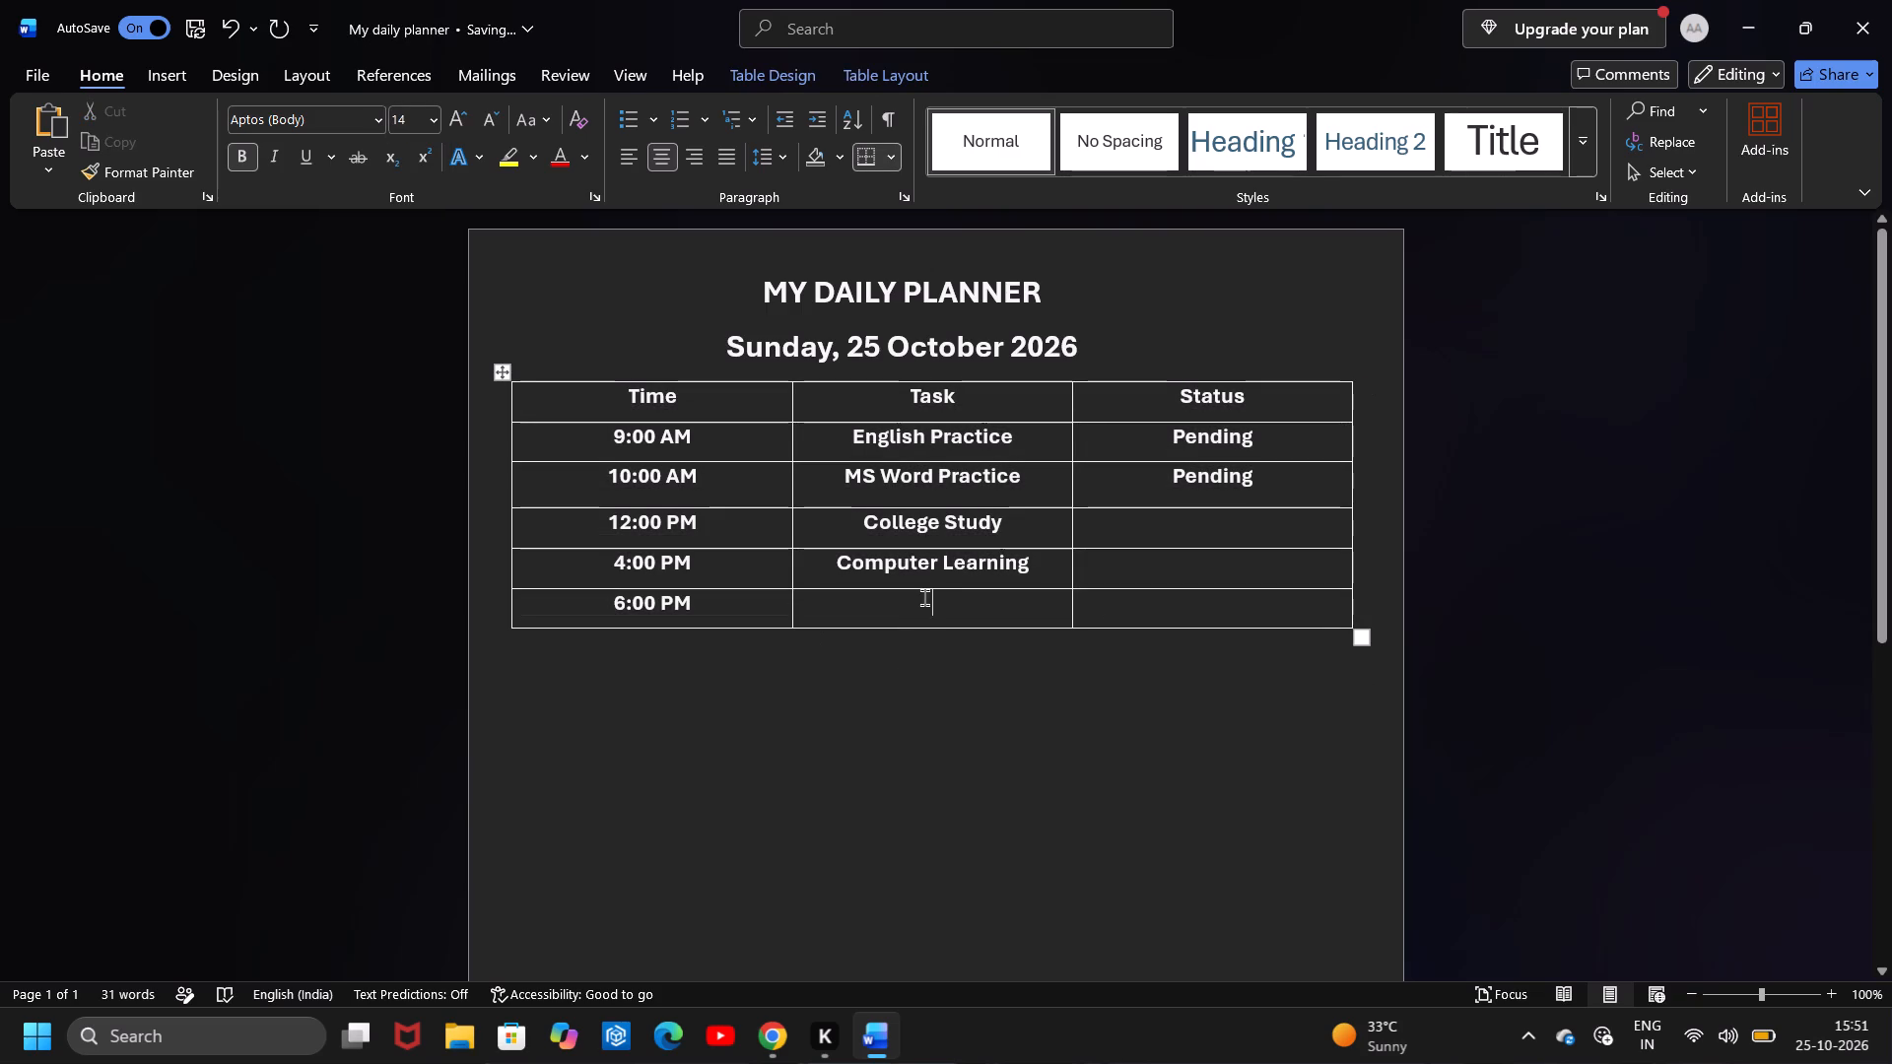
pyautogui.write('En')
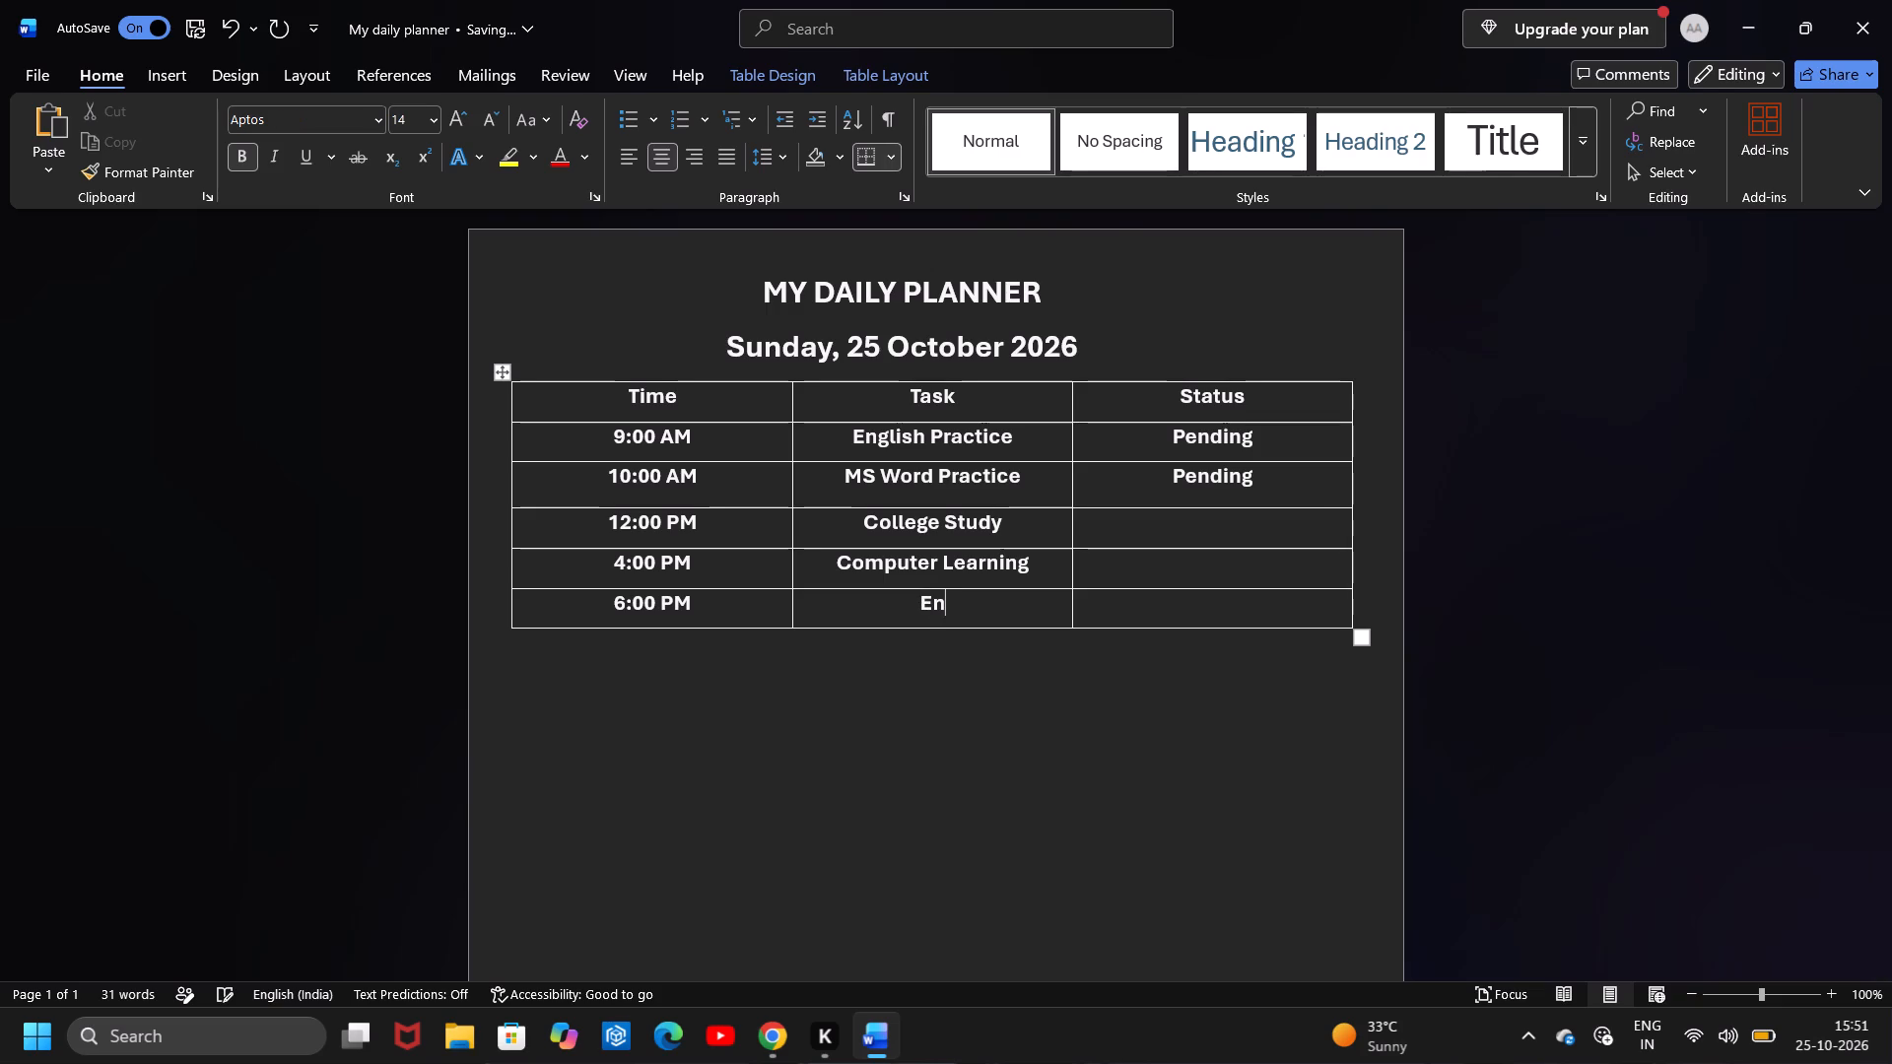
pyautogui.press('g')
pyautogui.write('lish')
pyautogui.press('space')
pyautogui.write('Speaking')
pyautogui.press('space')
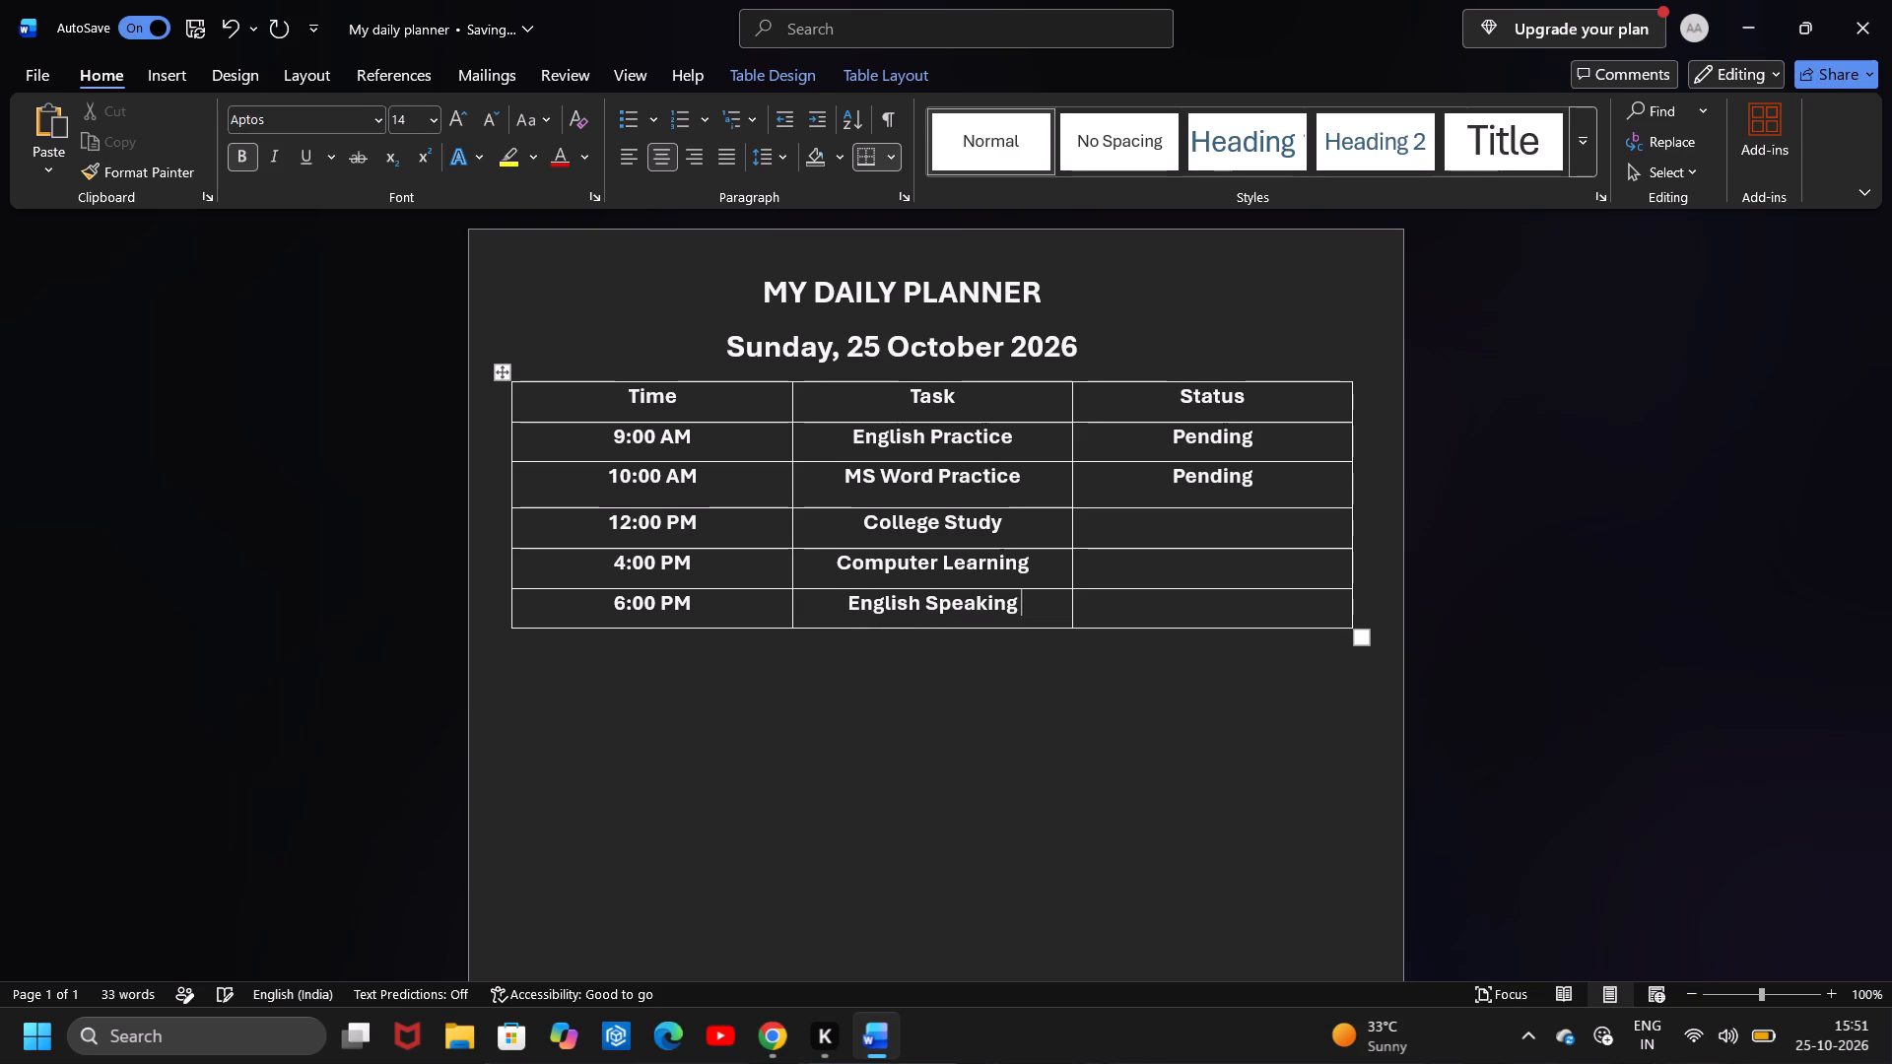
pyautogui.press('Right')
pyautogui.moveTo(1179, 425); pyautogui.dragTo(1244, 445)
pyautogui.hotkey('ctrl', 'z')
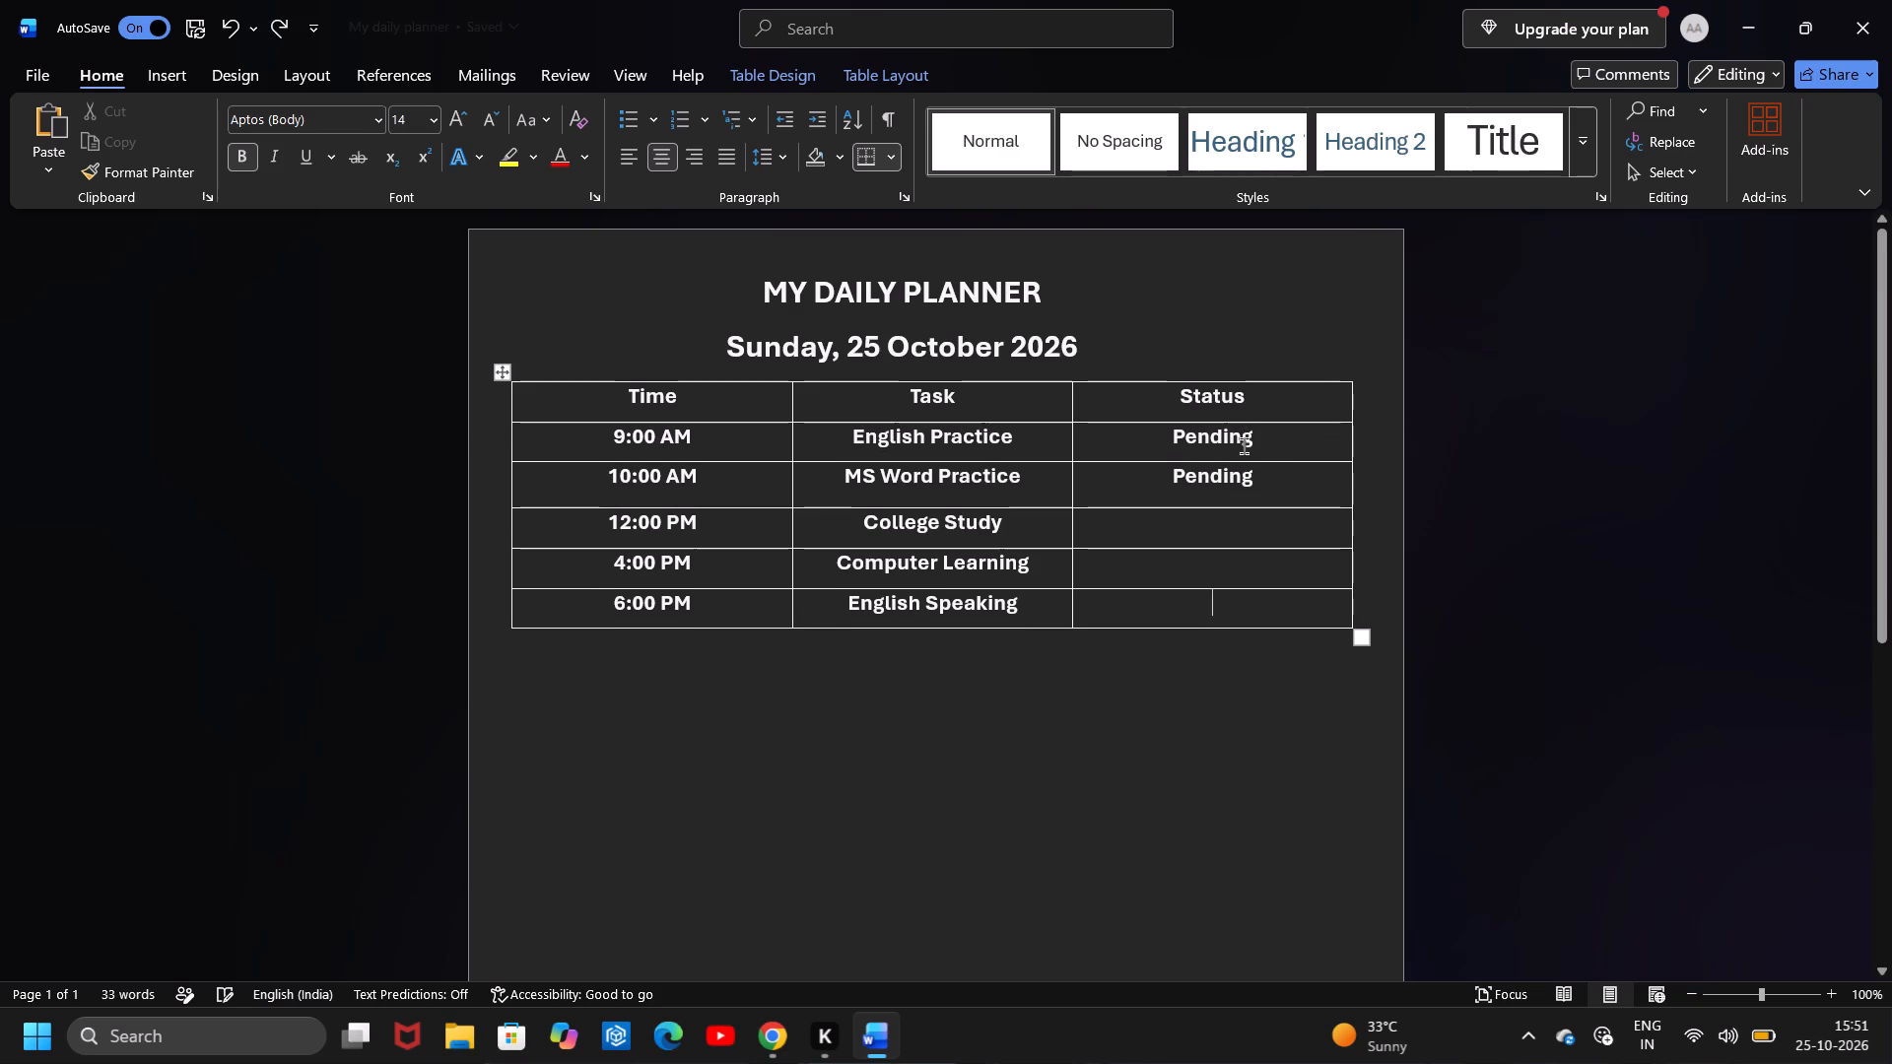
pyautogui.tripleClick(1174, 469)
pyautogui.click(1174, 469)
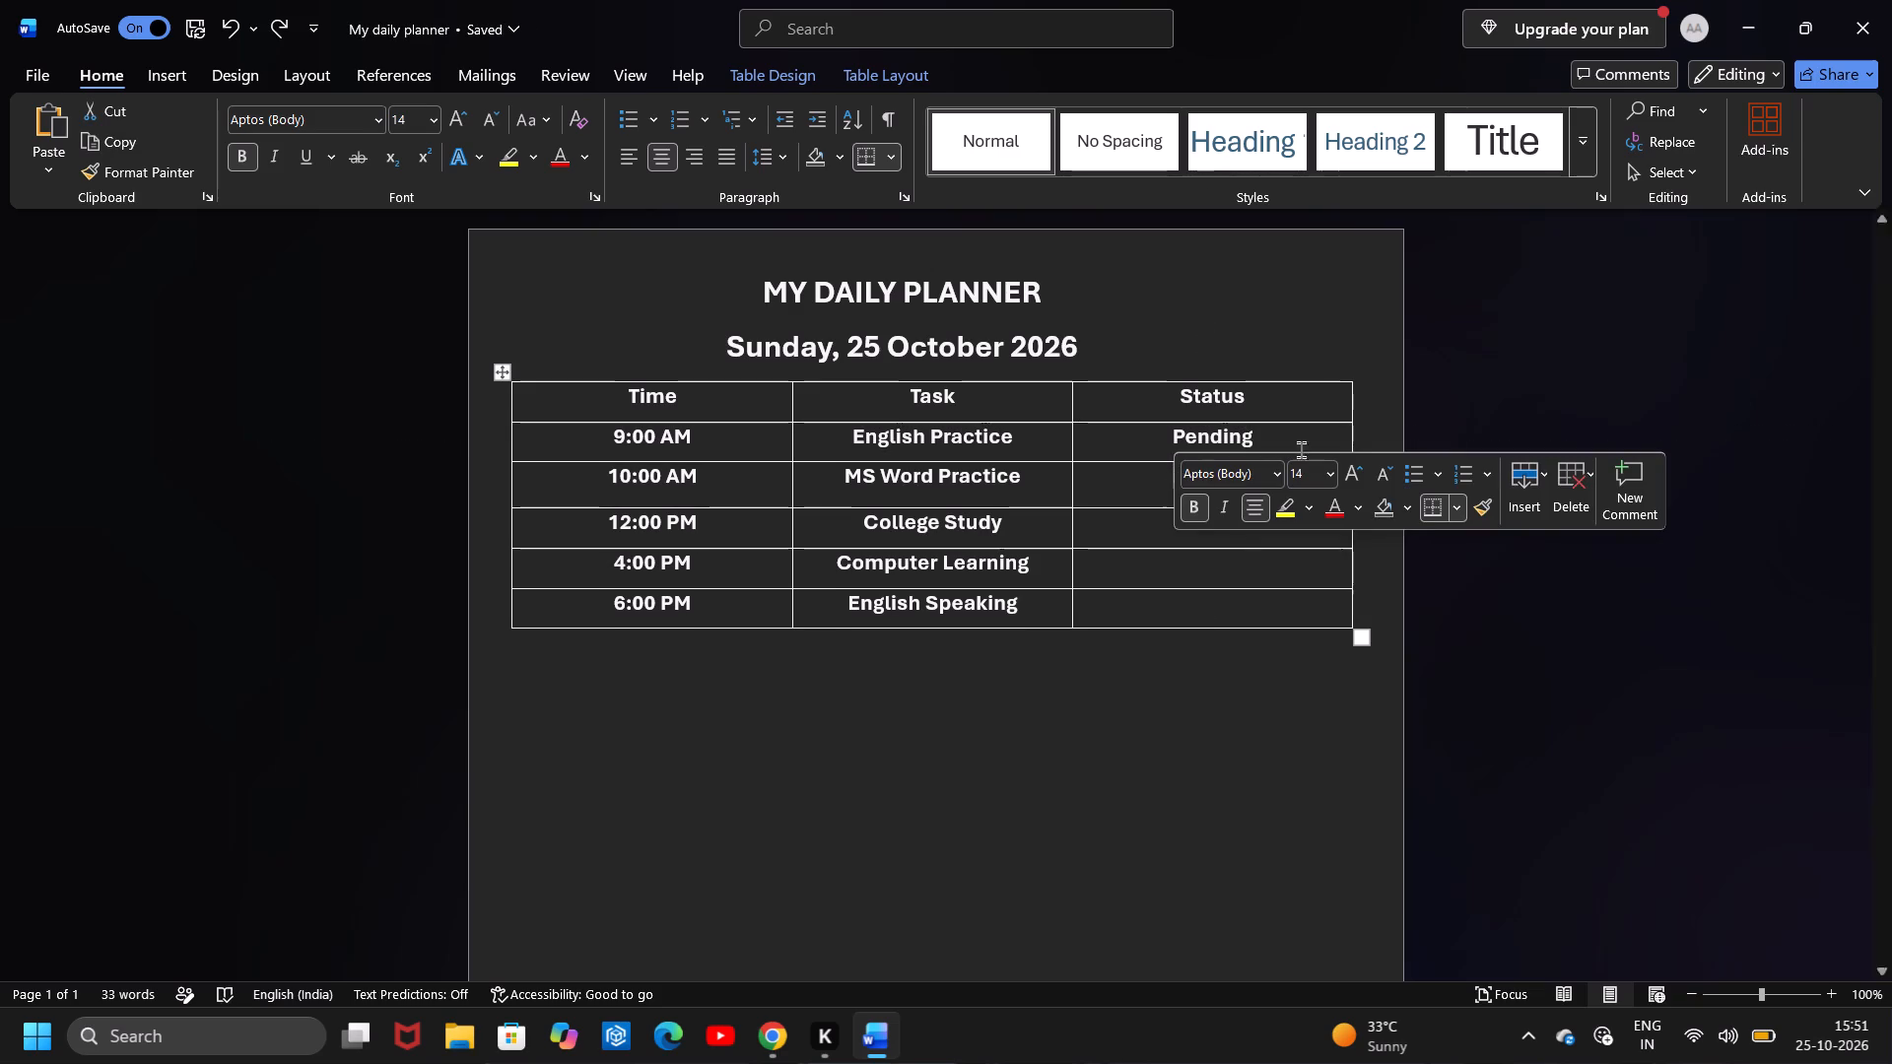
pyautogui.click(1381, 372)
# Copy "Pending" from the 10:00 AM row into the Status cells of the 12:00 PM, 4:00 PM and 6:00 PM rows.
pyautogui.tripleClick(1233, 487)
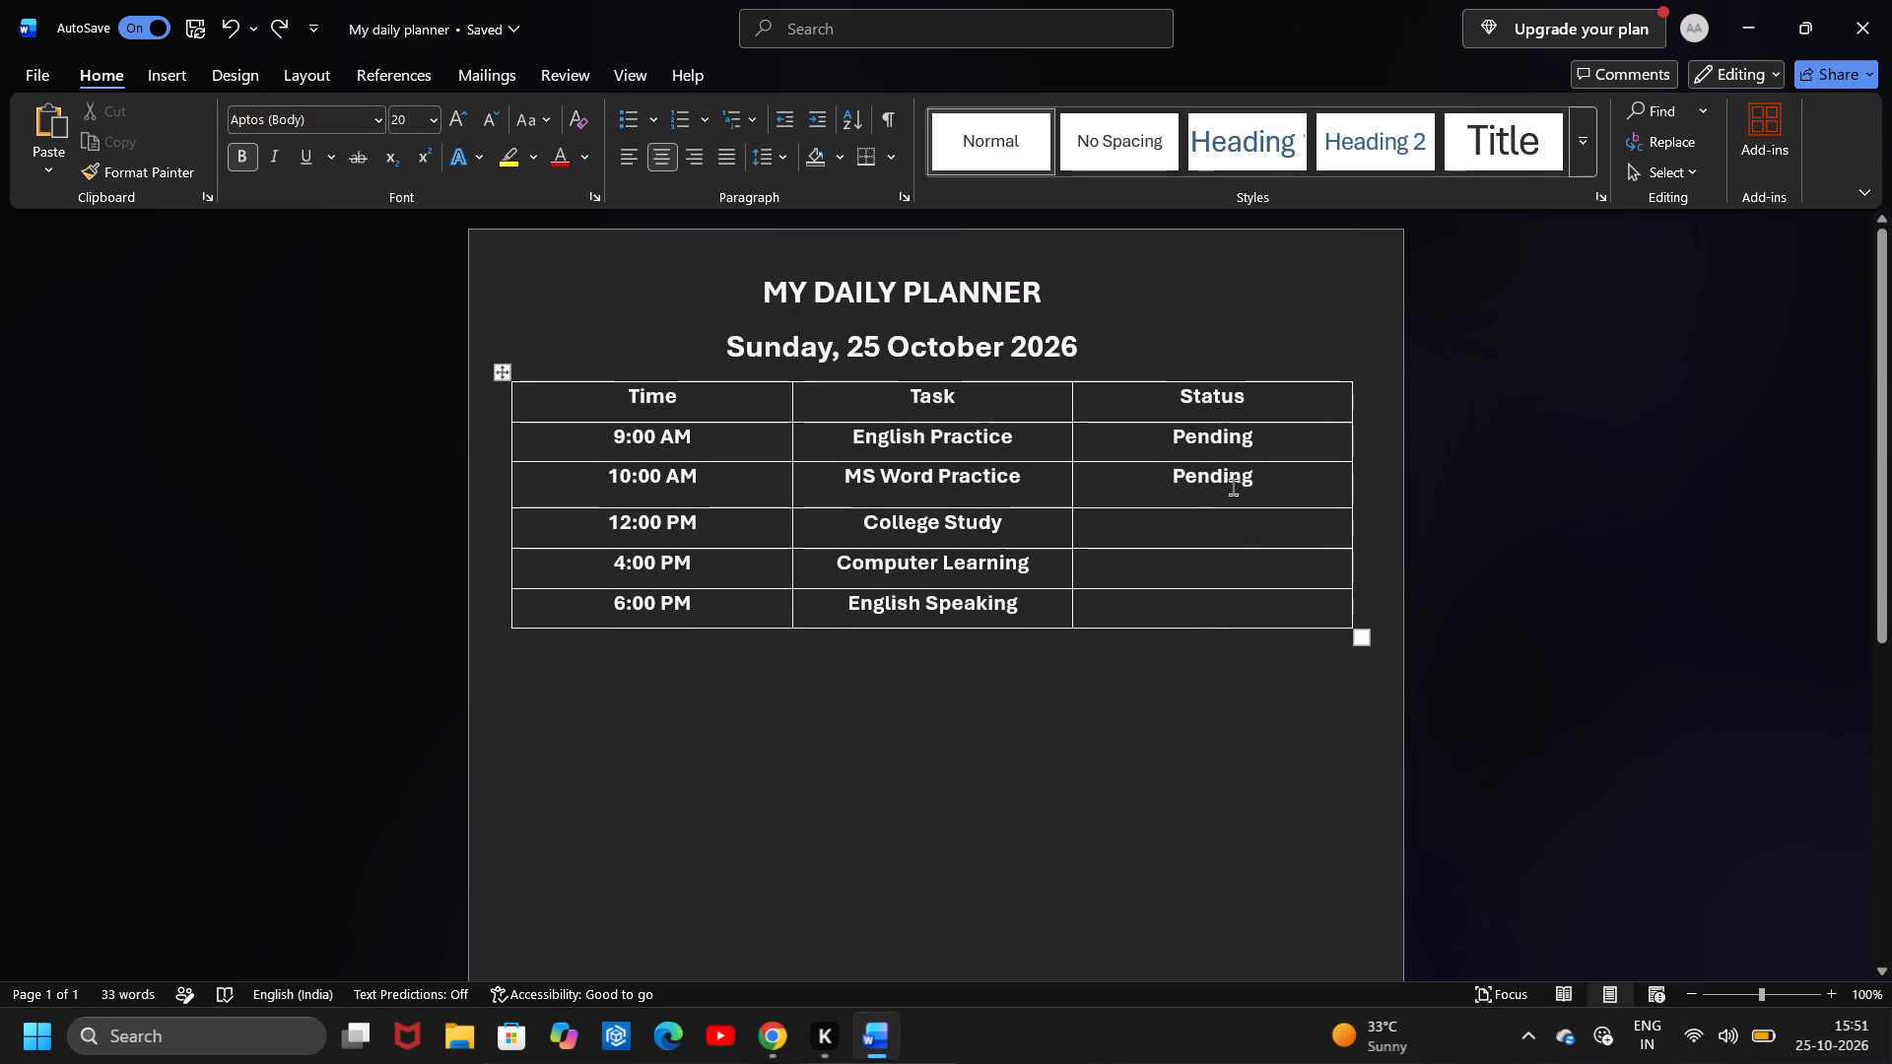
pyautogui.hotkey('ctrl', 'c')
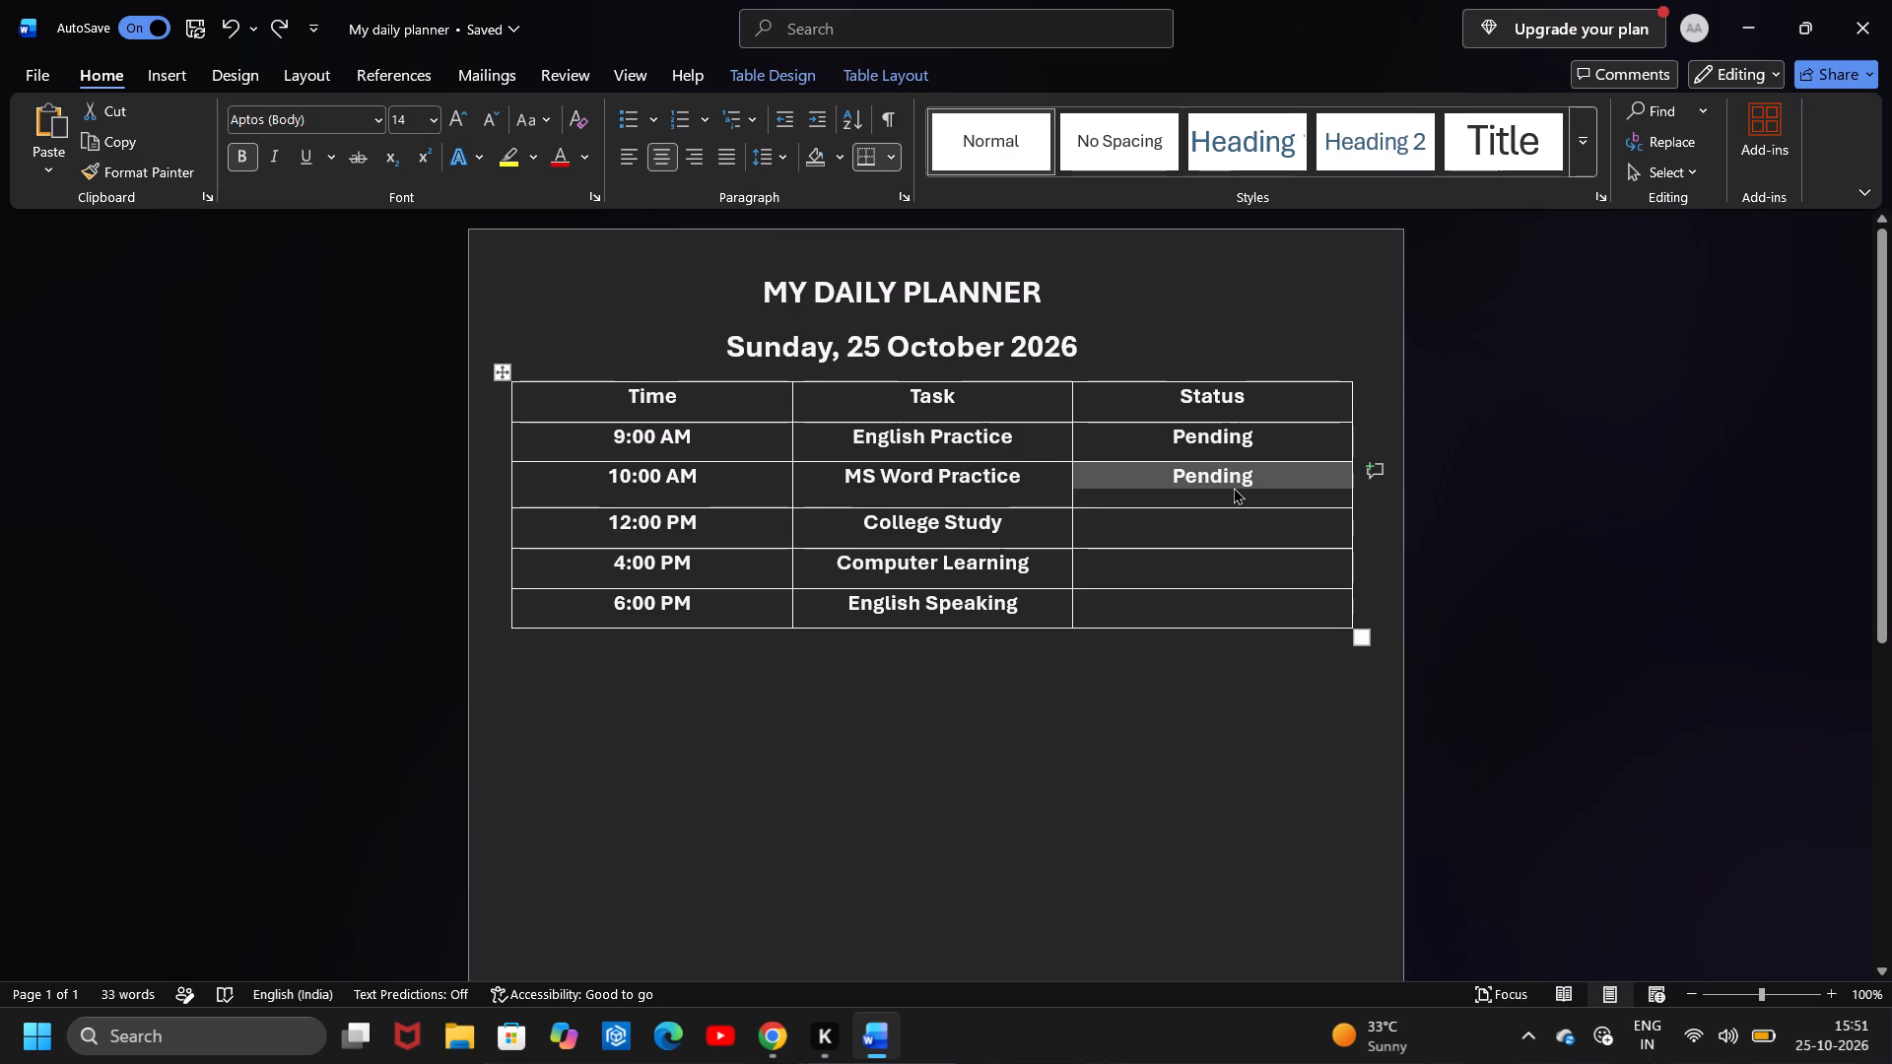
pyautogui.click(1189, 550)
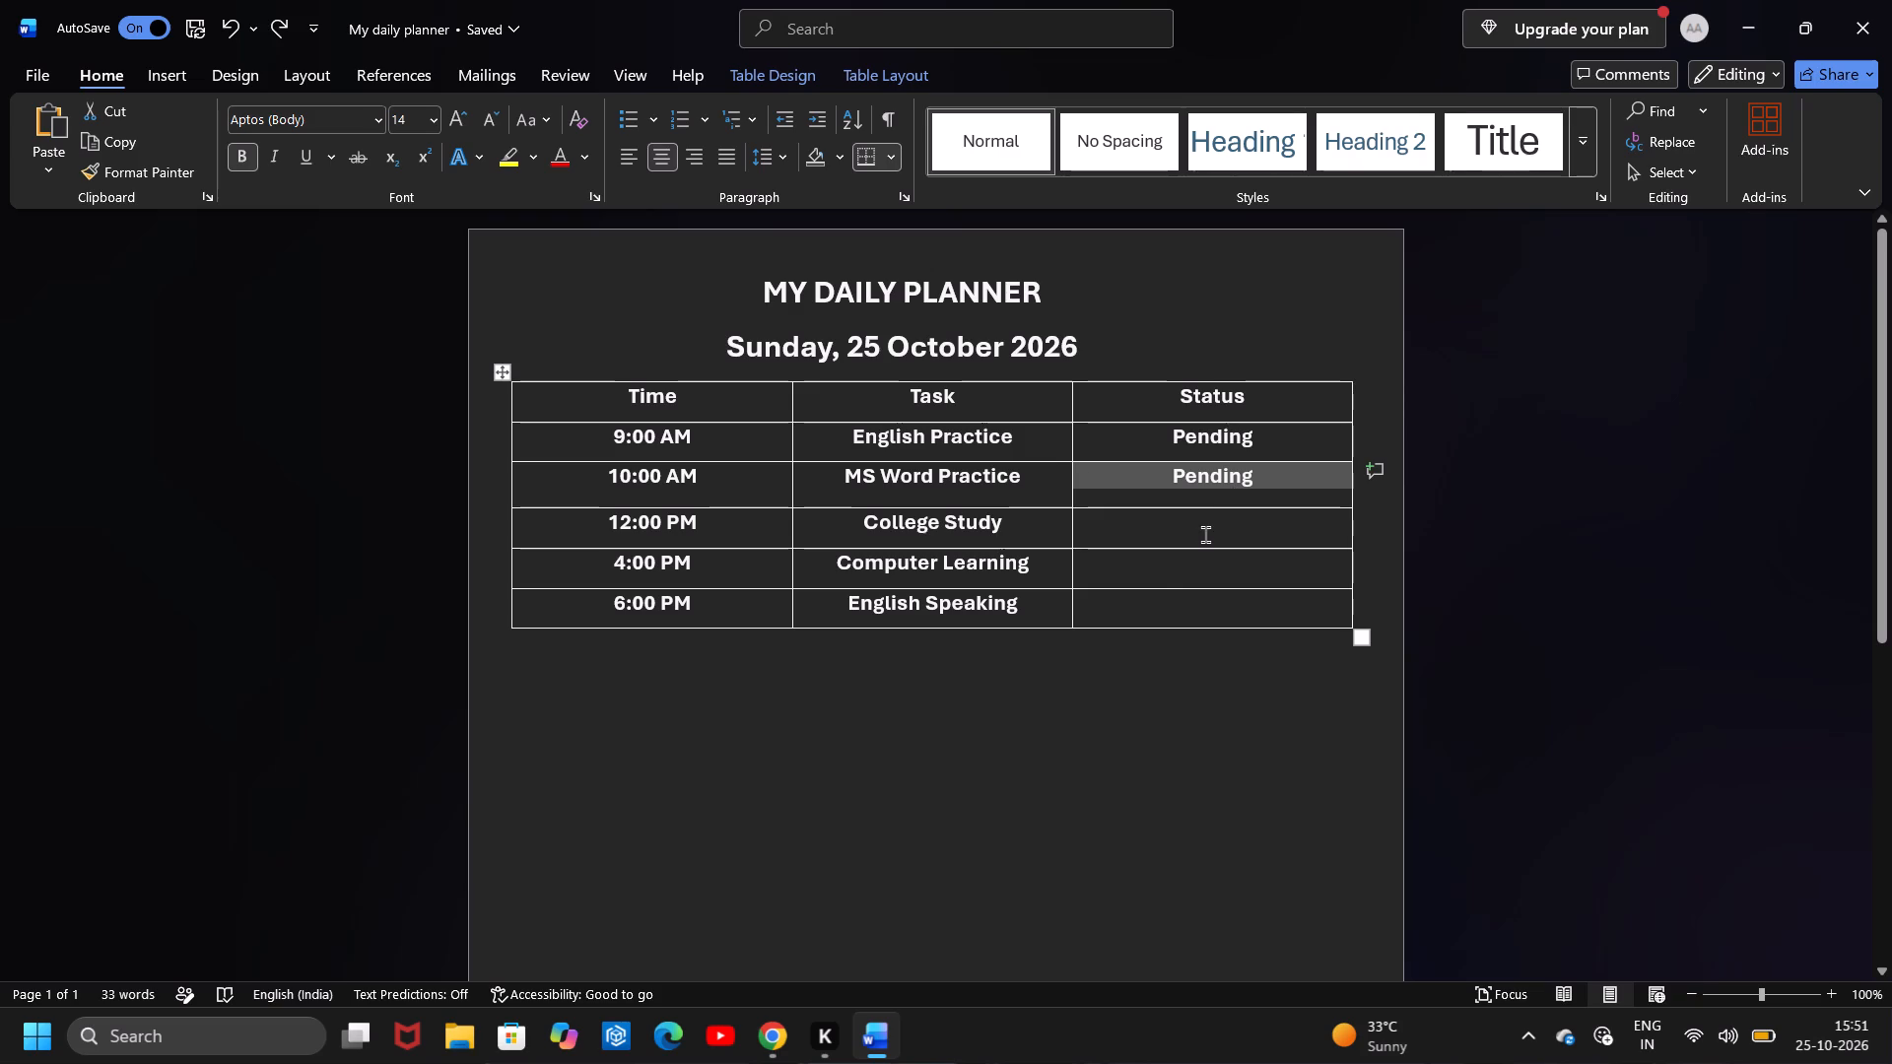
pyautogui.click(1205, 534)
pyautogui.hotkey('ctrl', 'v')
pyautogui.keyDown('ctrl'); pyautogui.click(1205, 534); pyautogui.keyUp('ctrl')
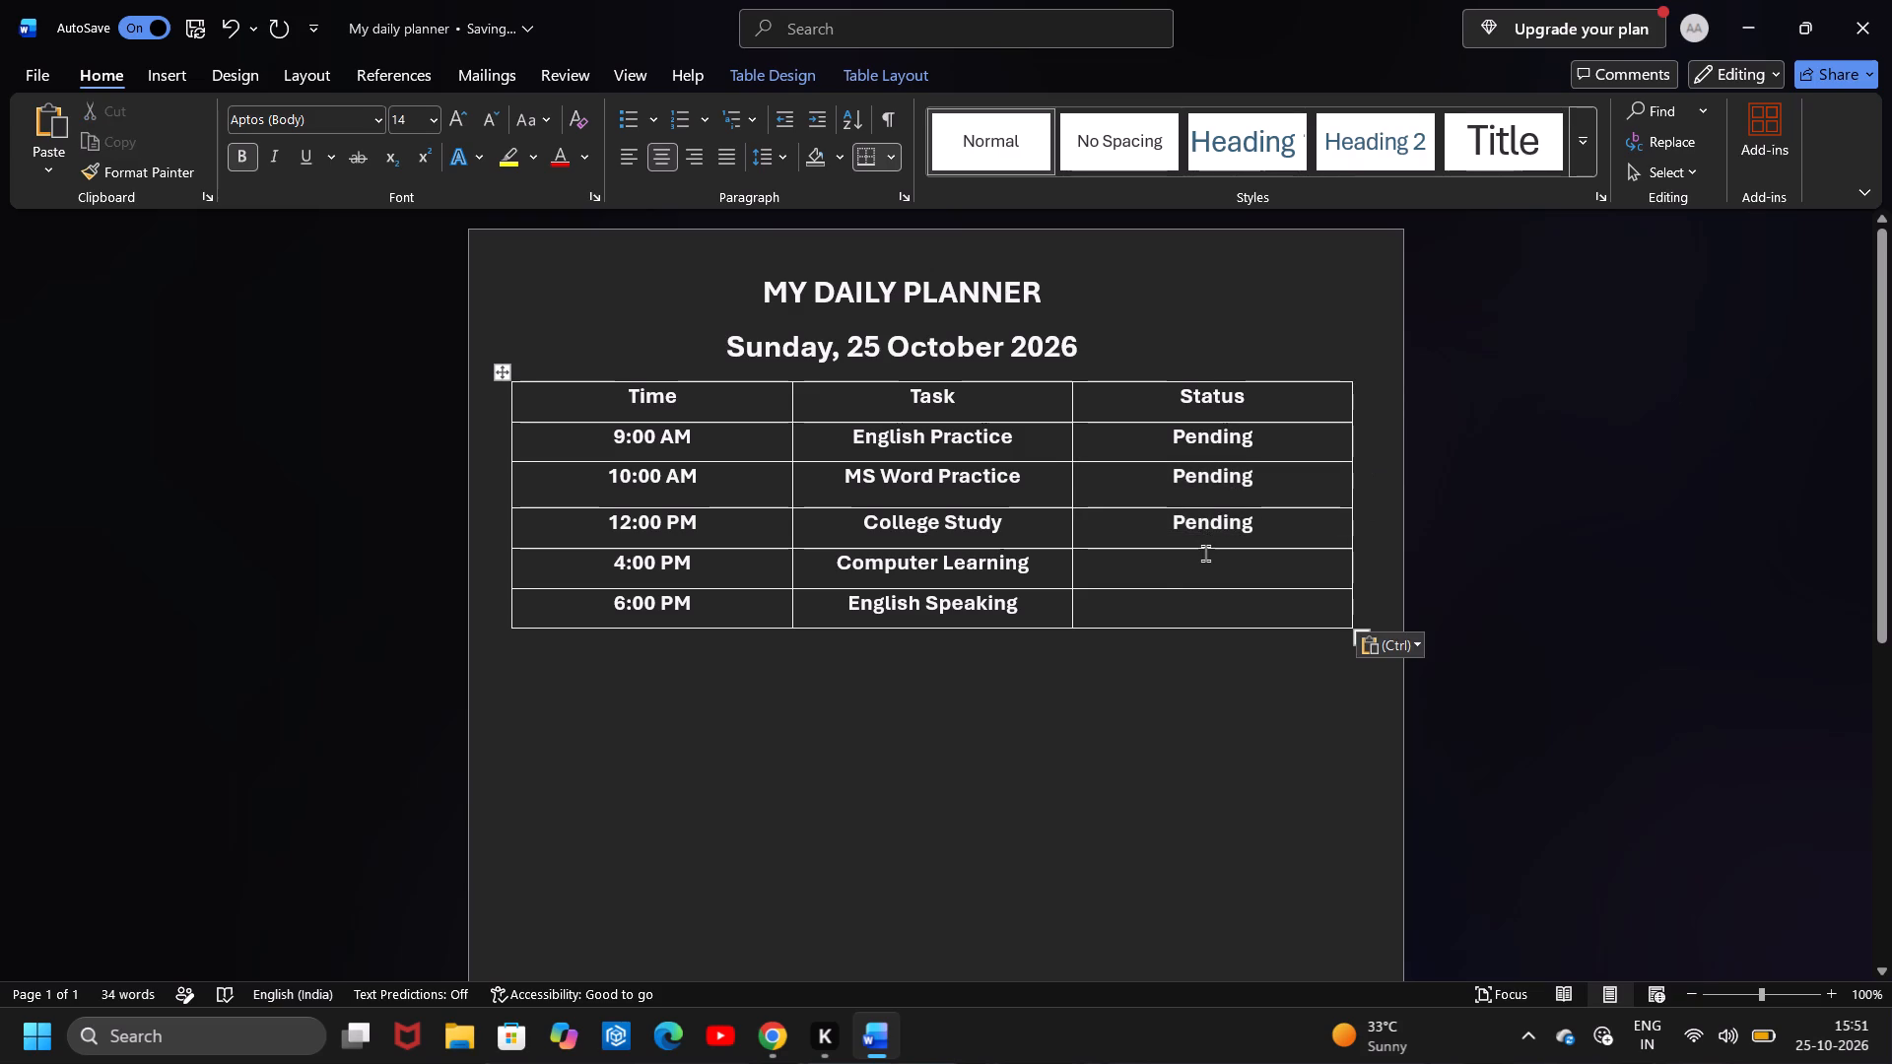
pyautogui.click(1205, 553)
pyautogui.click(1205, 553)
pyautogui.hotkey('ctrl', 'v')
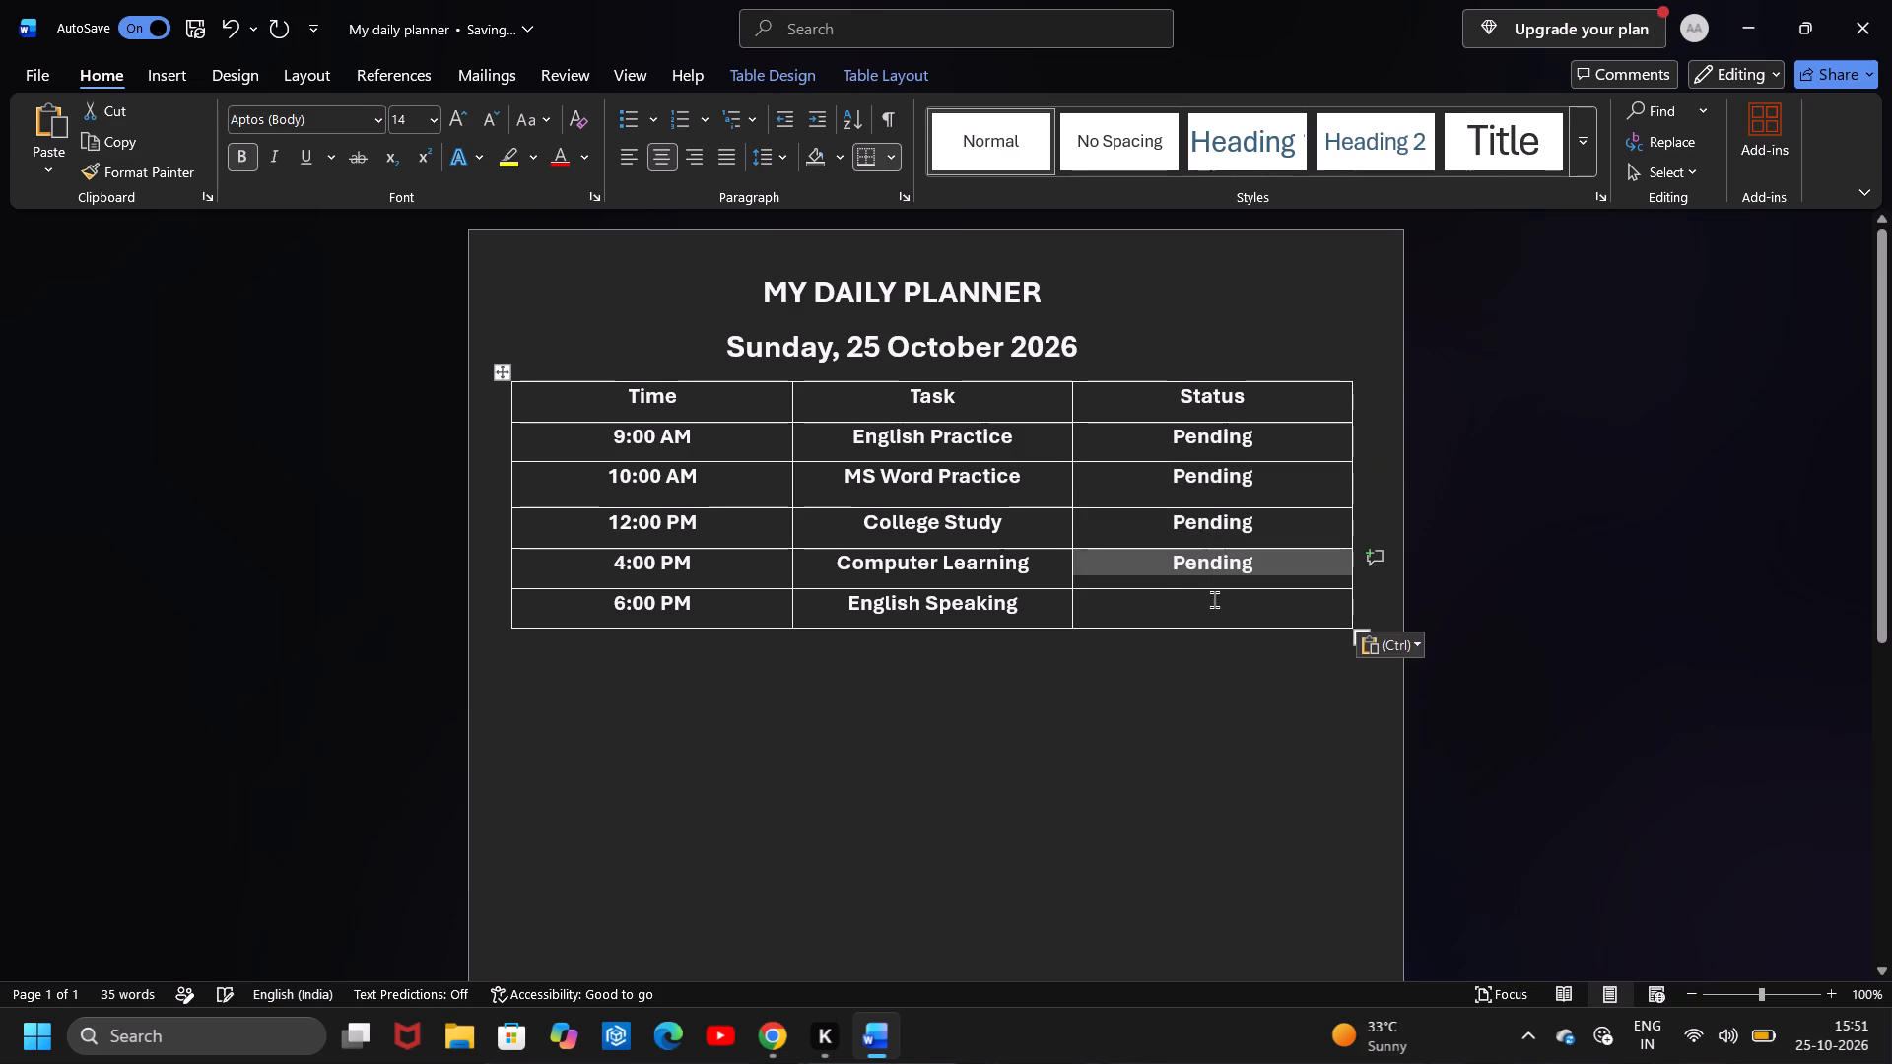
pyautogui.click(1380, 645)
pyautogui.click(1274, 624)
pyautogui.click(1250, 619)
pyautogui.hotkey('ctrl', 'v')
pyautogui.keyDown('ctrl'); pyautogui.click(1250, 619); pyautogui.keyUp('ctrl')
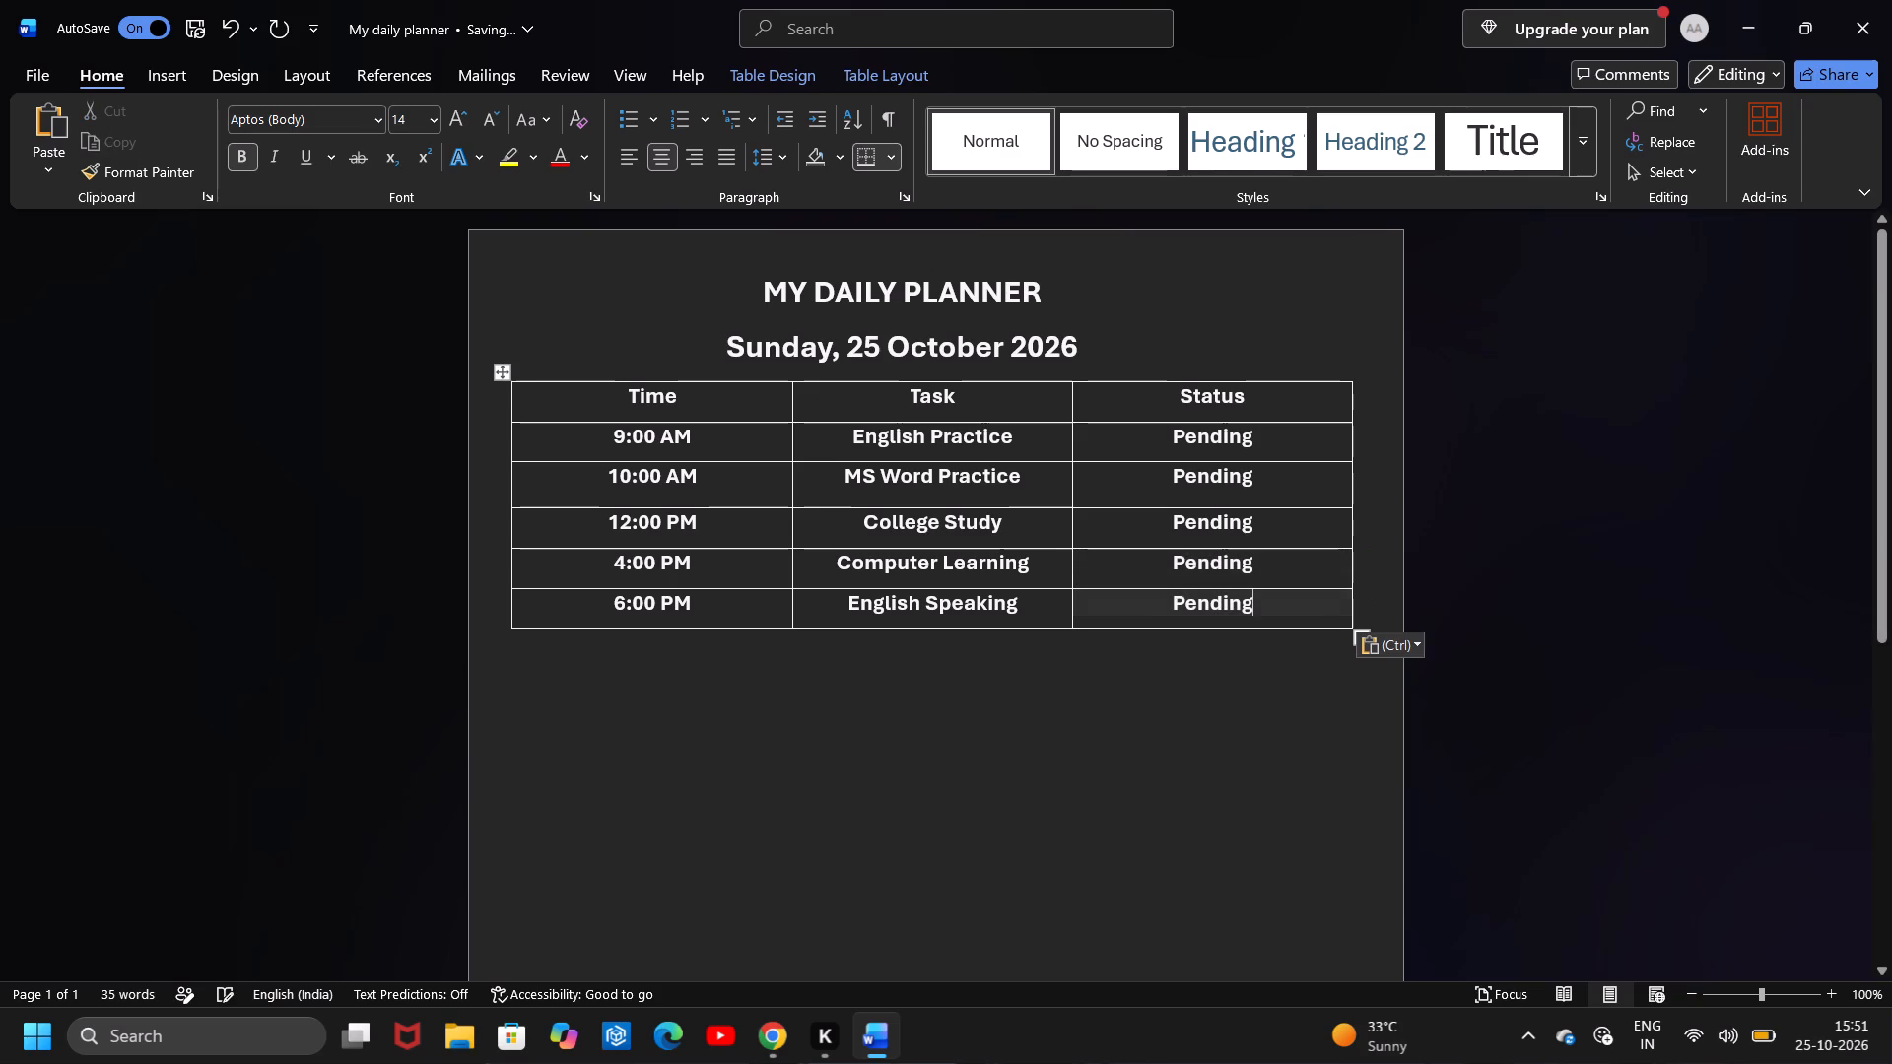
pyautogui.click(1262, 783)
pyautogui.click(1221, 764)
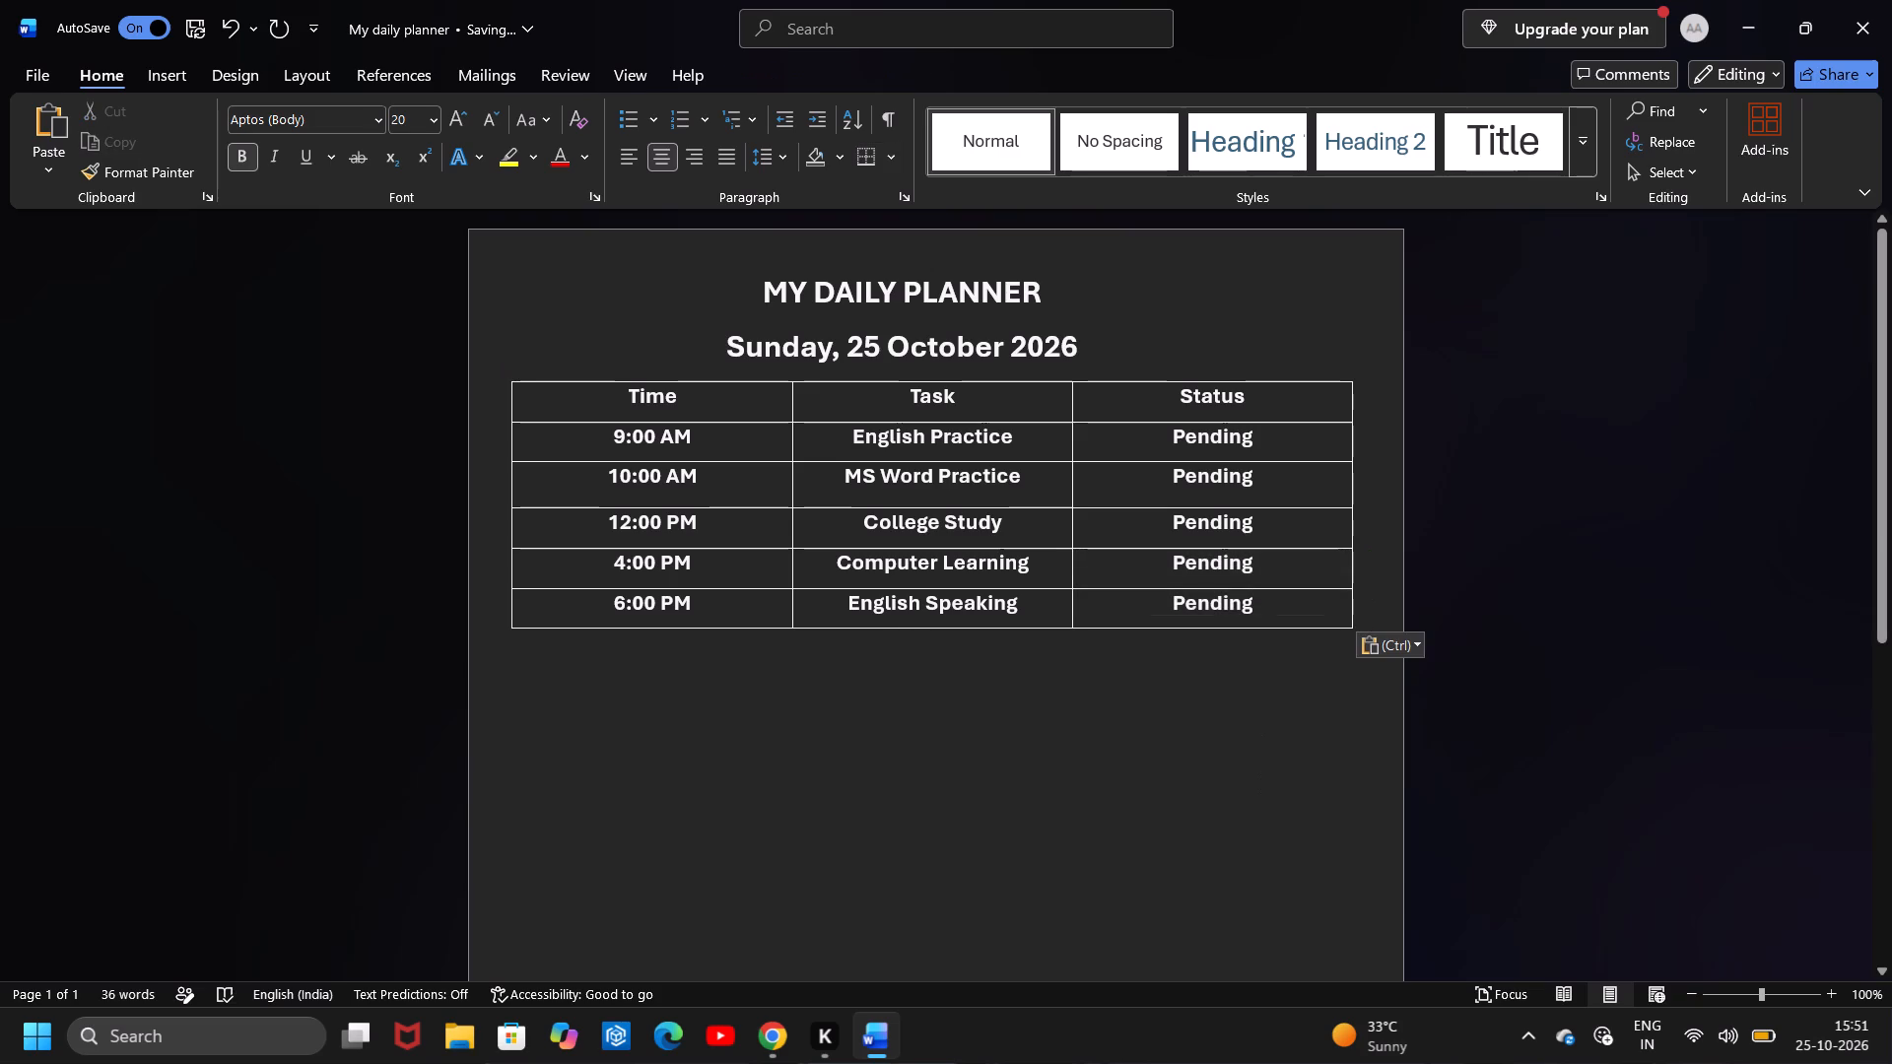
pyautogui.click(1116, 682)
# Reduce the height of the table's 10:00 AM row by moving its lower border up closer to the text.
pyautogui.click(1057, 506)
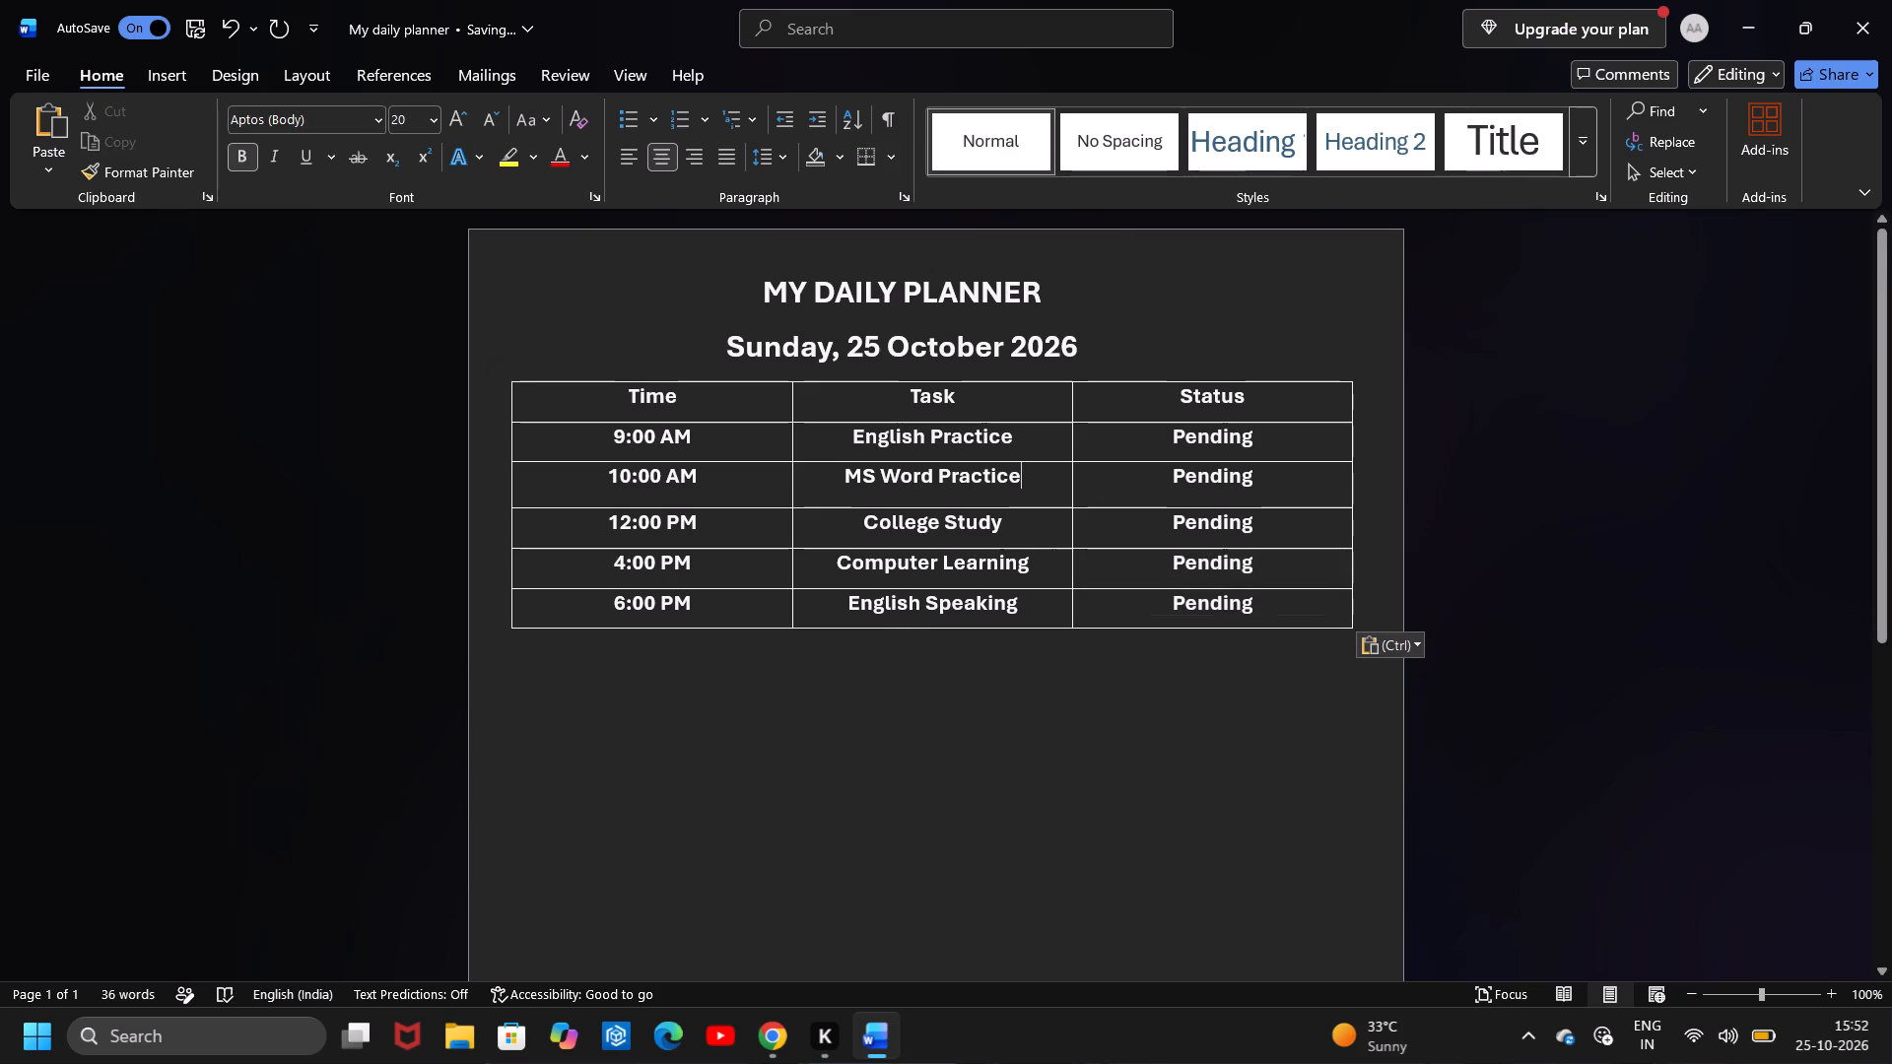
pyautogui.moveTo(1057, 506); pyautogui.dragTo(1041, 507)
pyautogui.click(1041, 507)
pyautogui.moveTo(1041, 507); pyautogui.dragTo(1047, 495)
pyautogui.click(1154, 835)
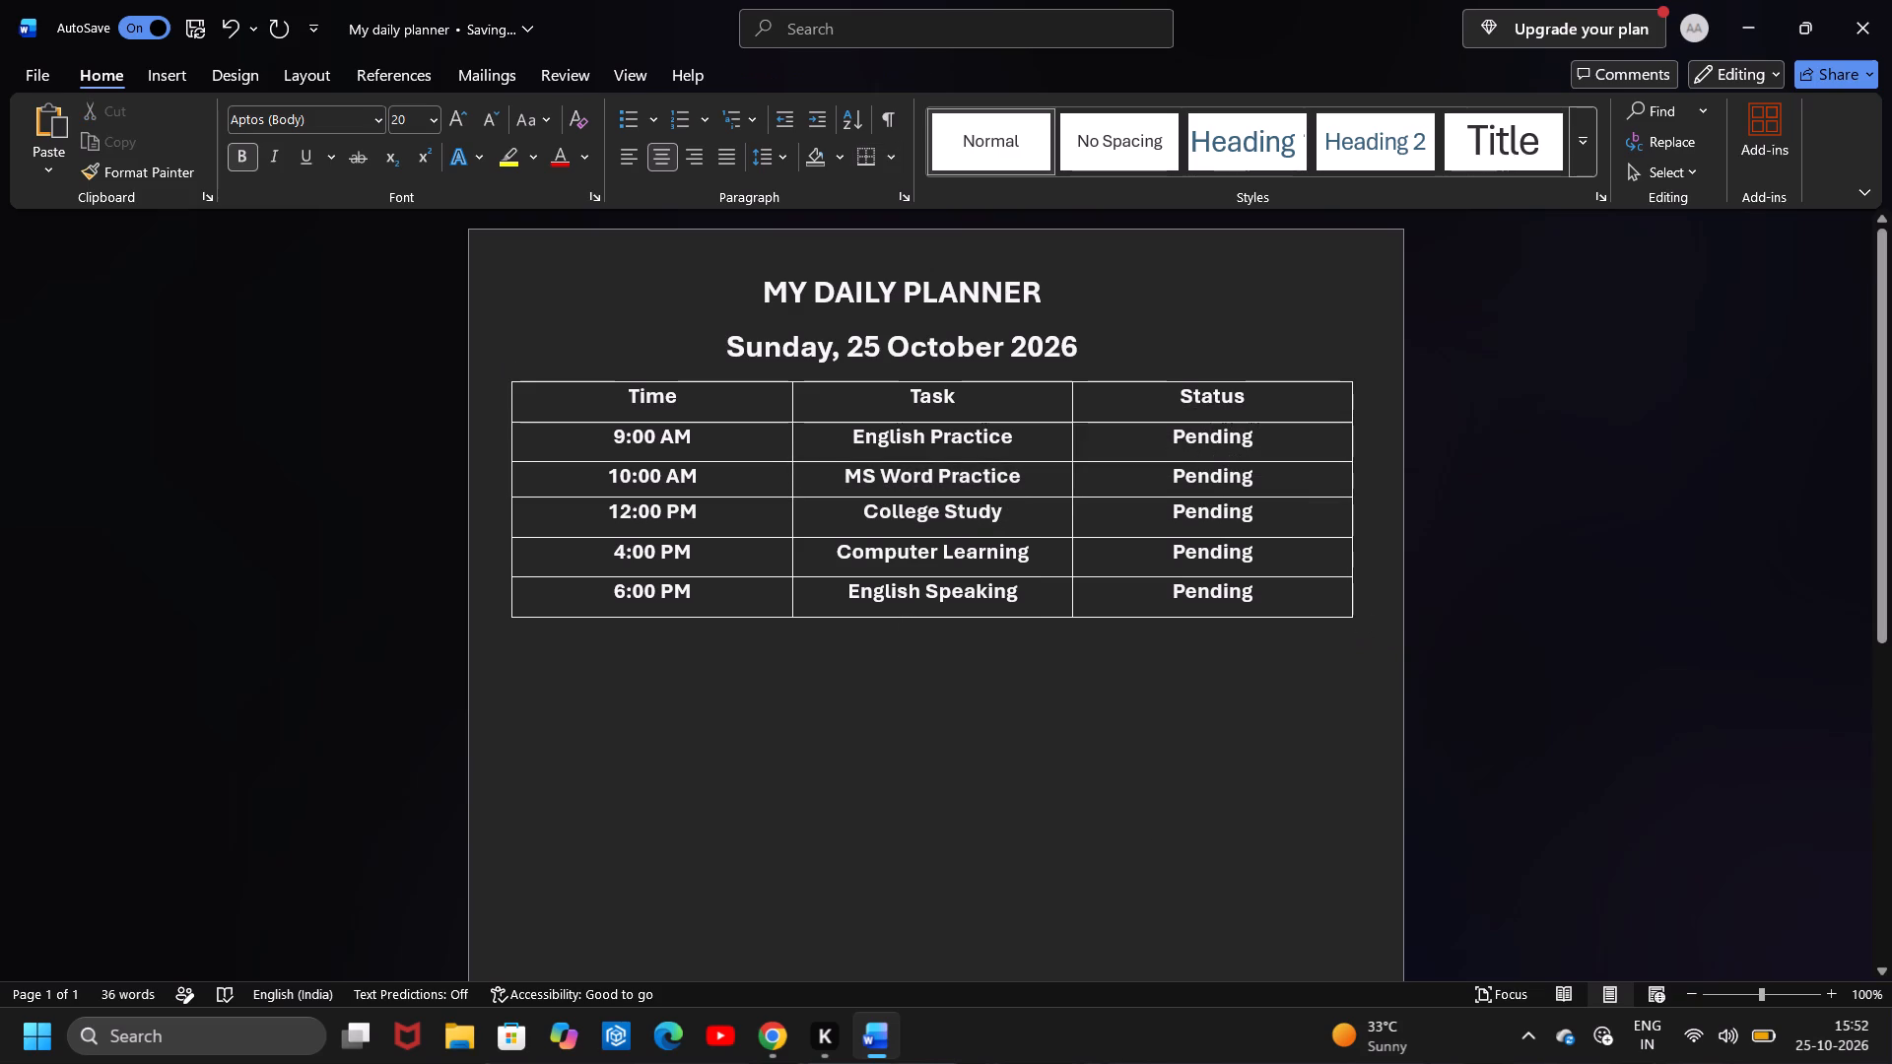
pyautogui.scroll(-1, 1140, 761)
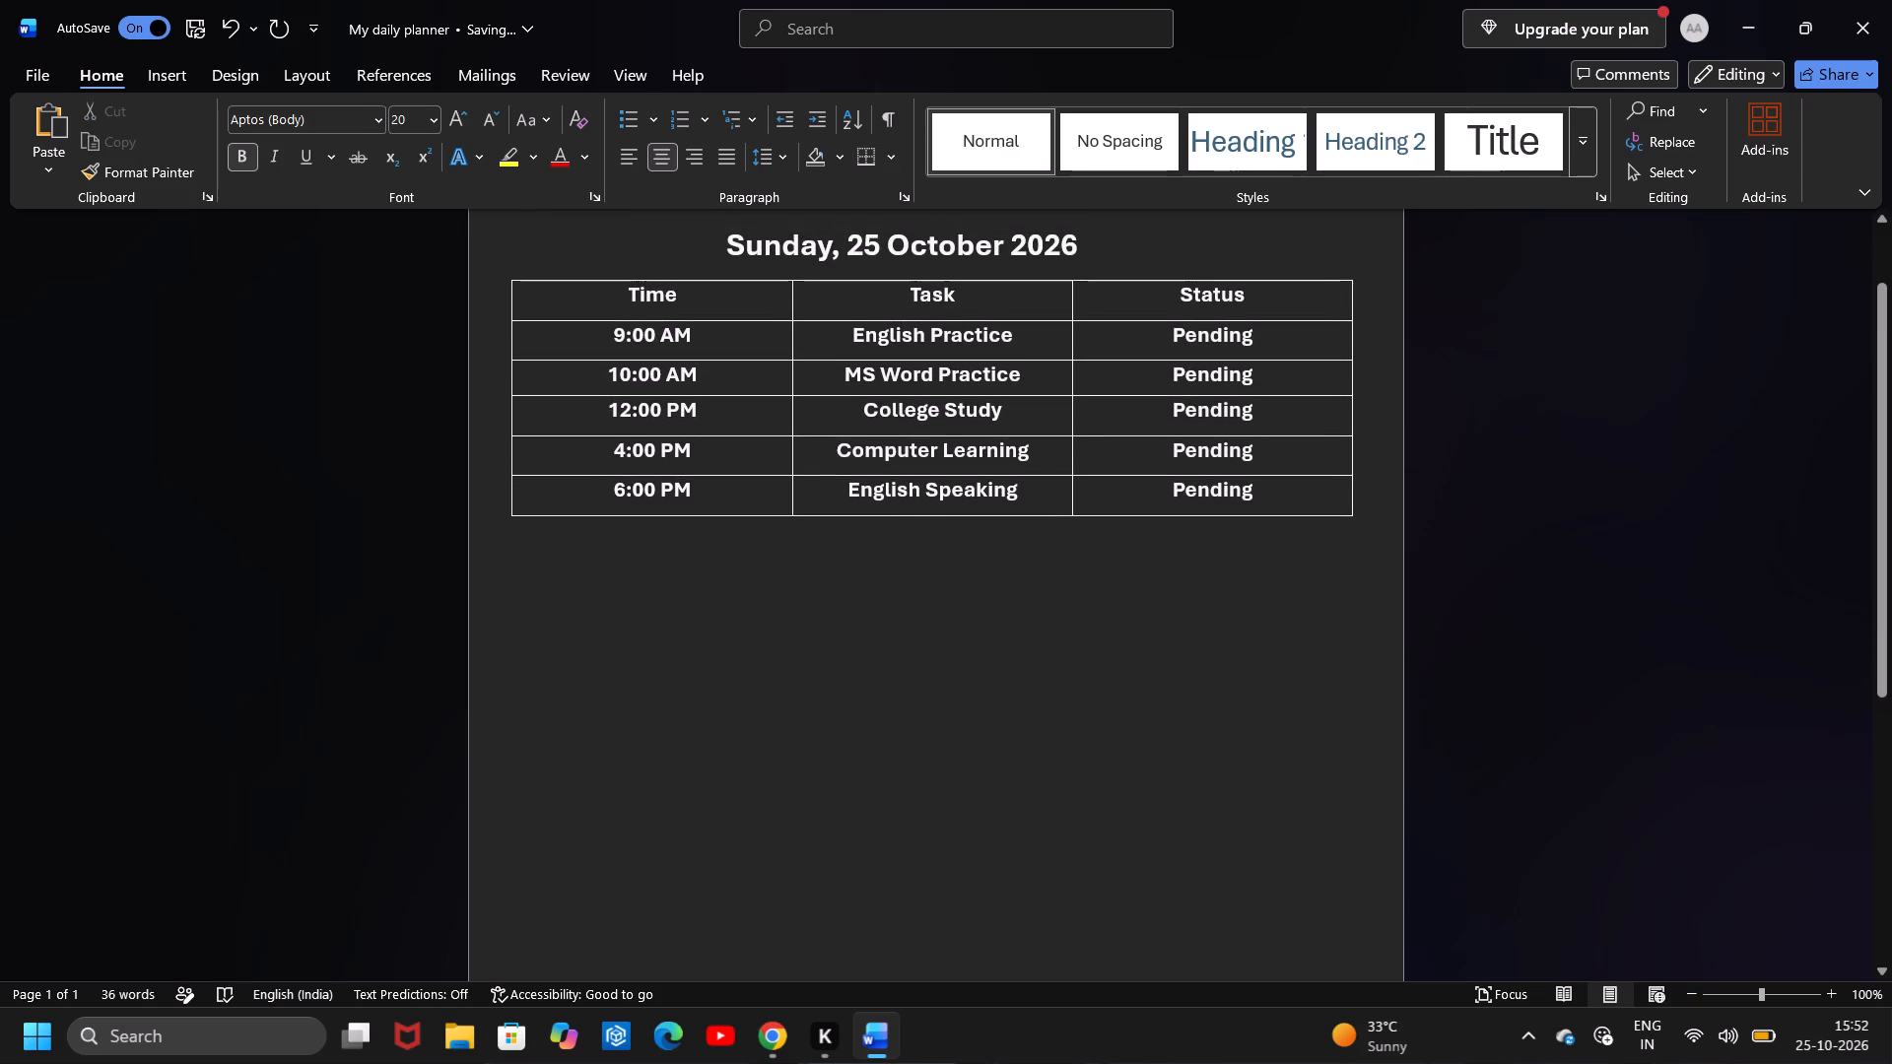
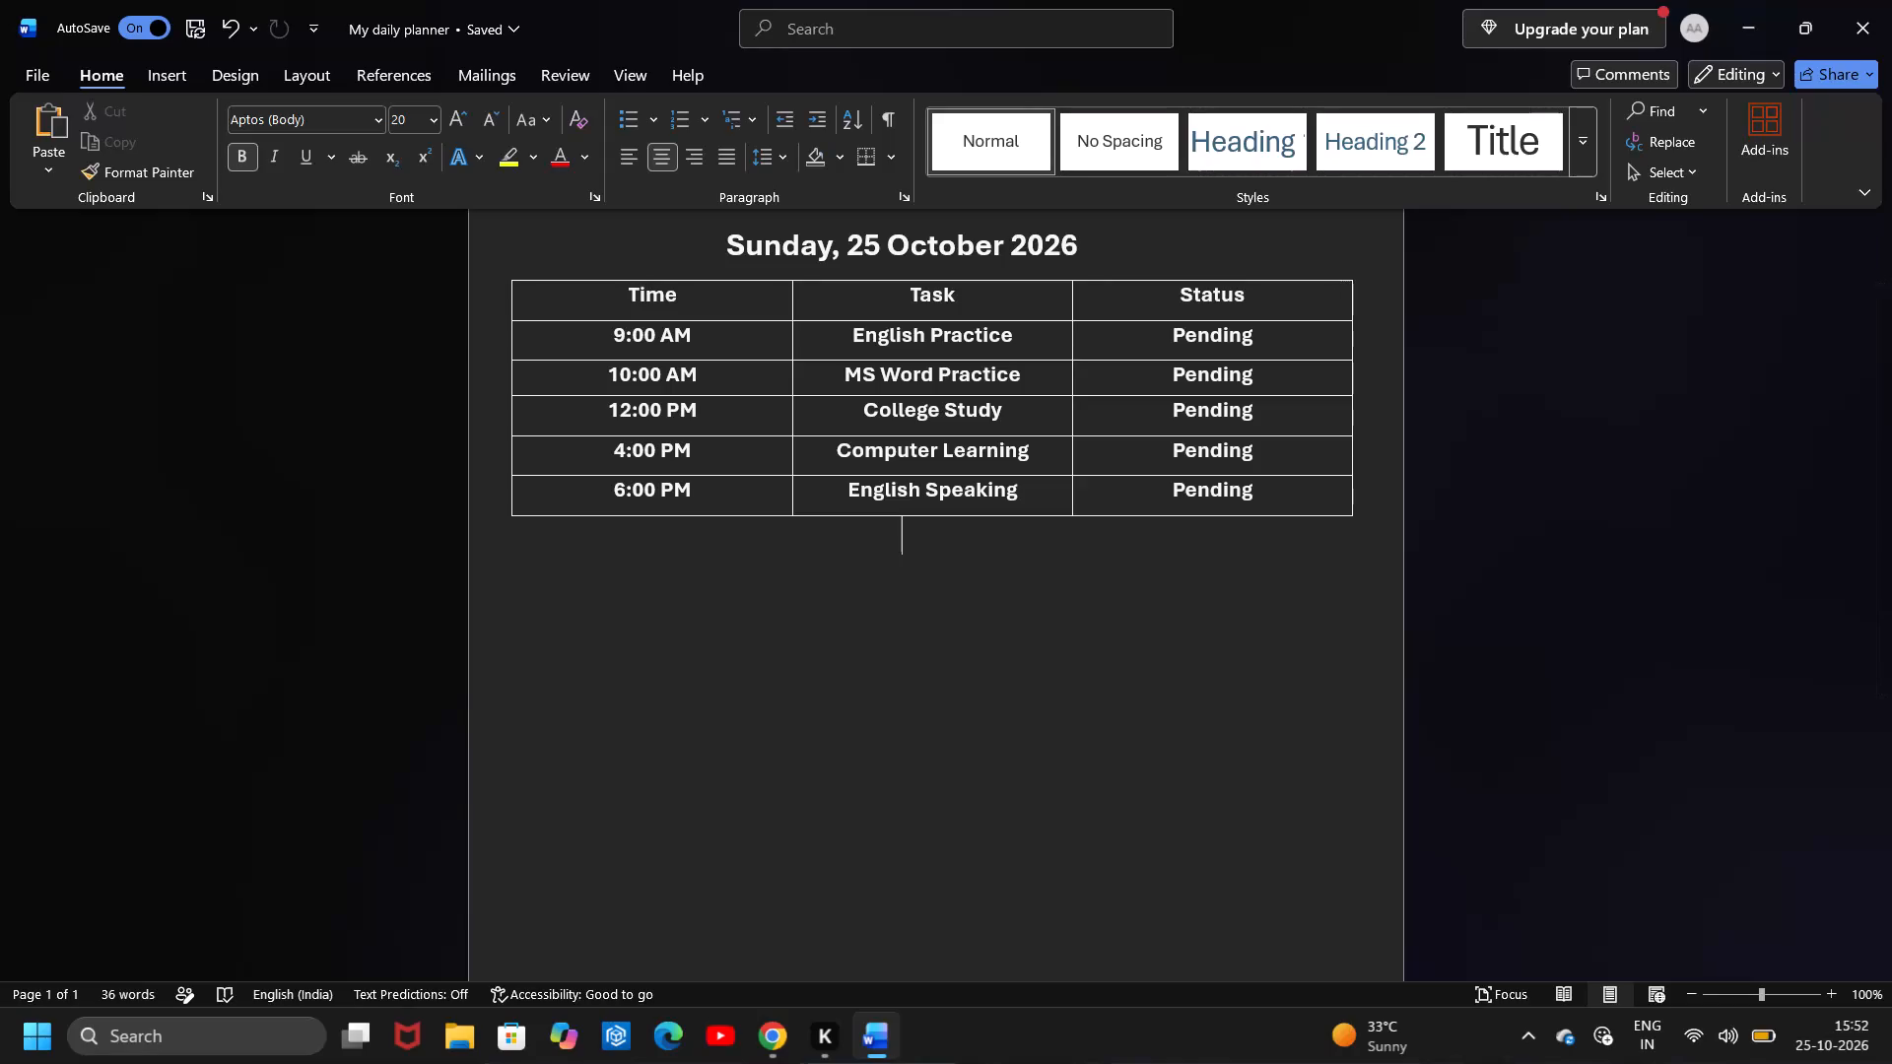
# Add the heading "MY TO DO LIST" below the schedule table, leaving a blank line above it and starting a new line after it.
pyautogui.press('space')
pyautogui.press('Return')
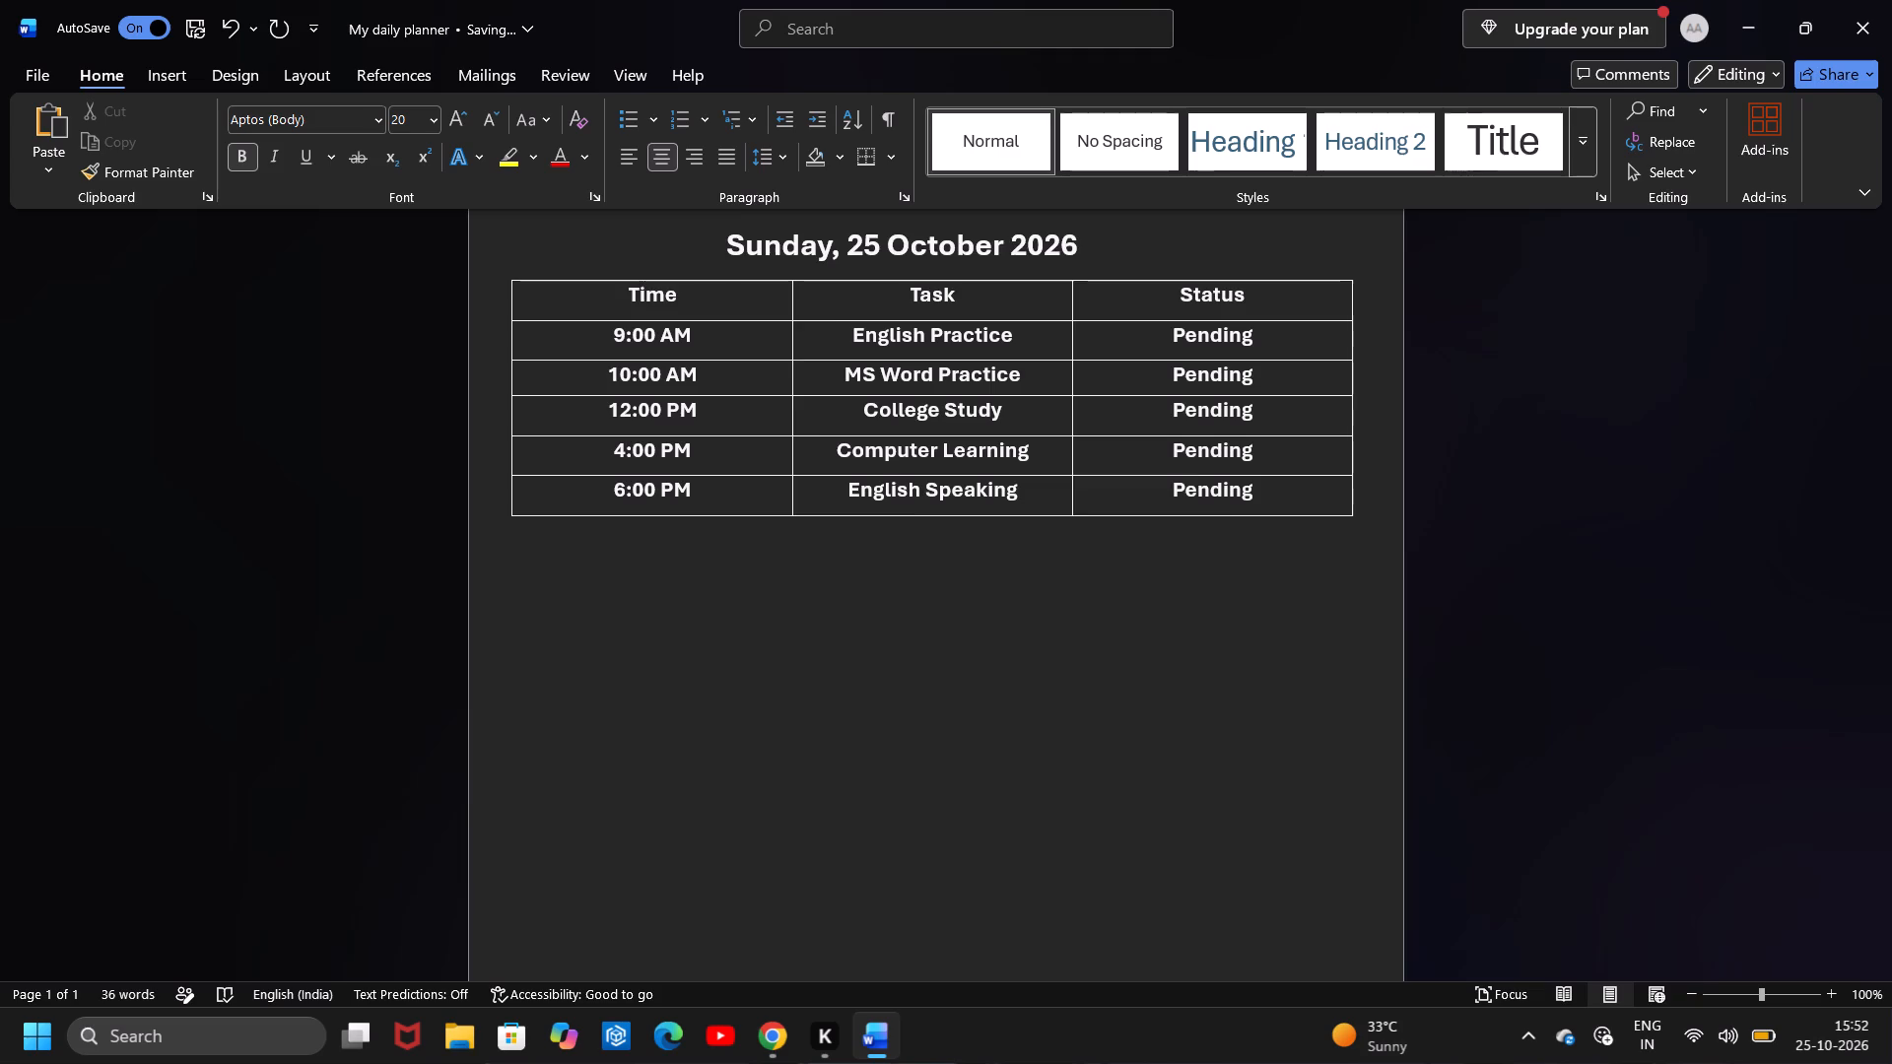
pyautogui.scroll(1, 1140, 761)
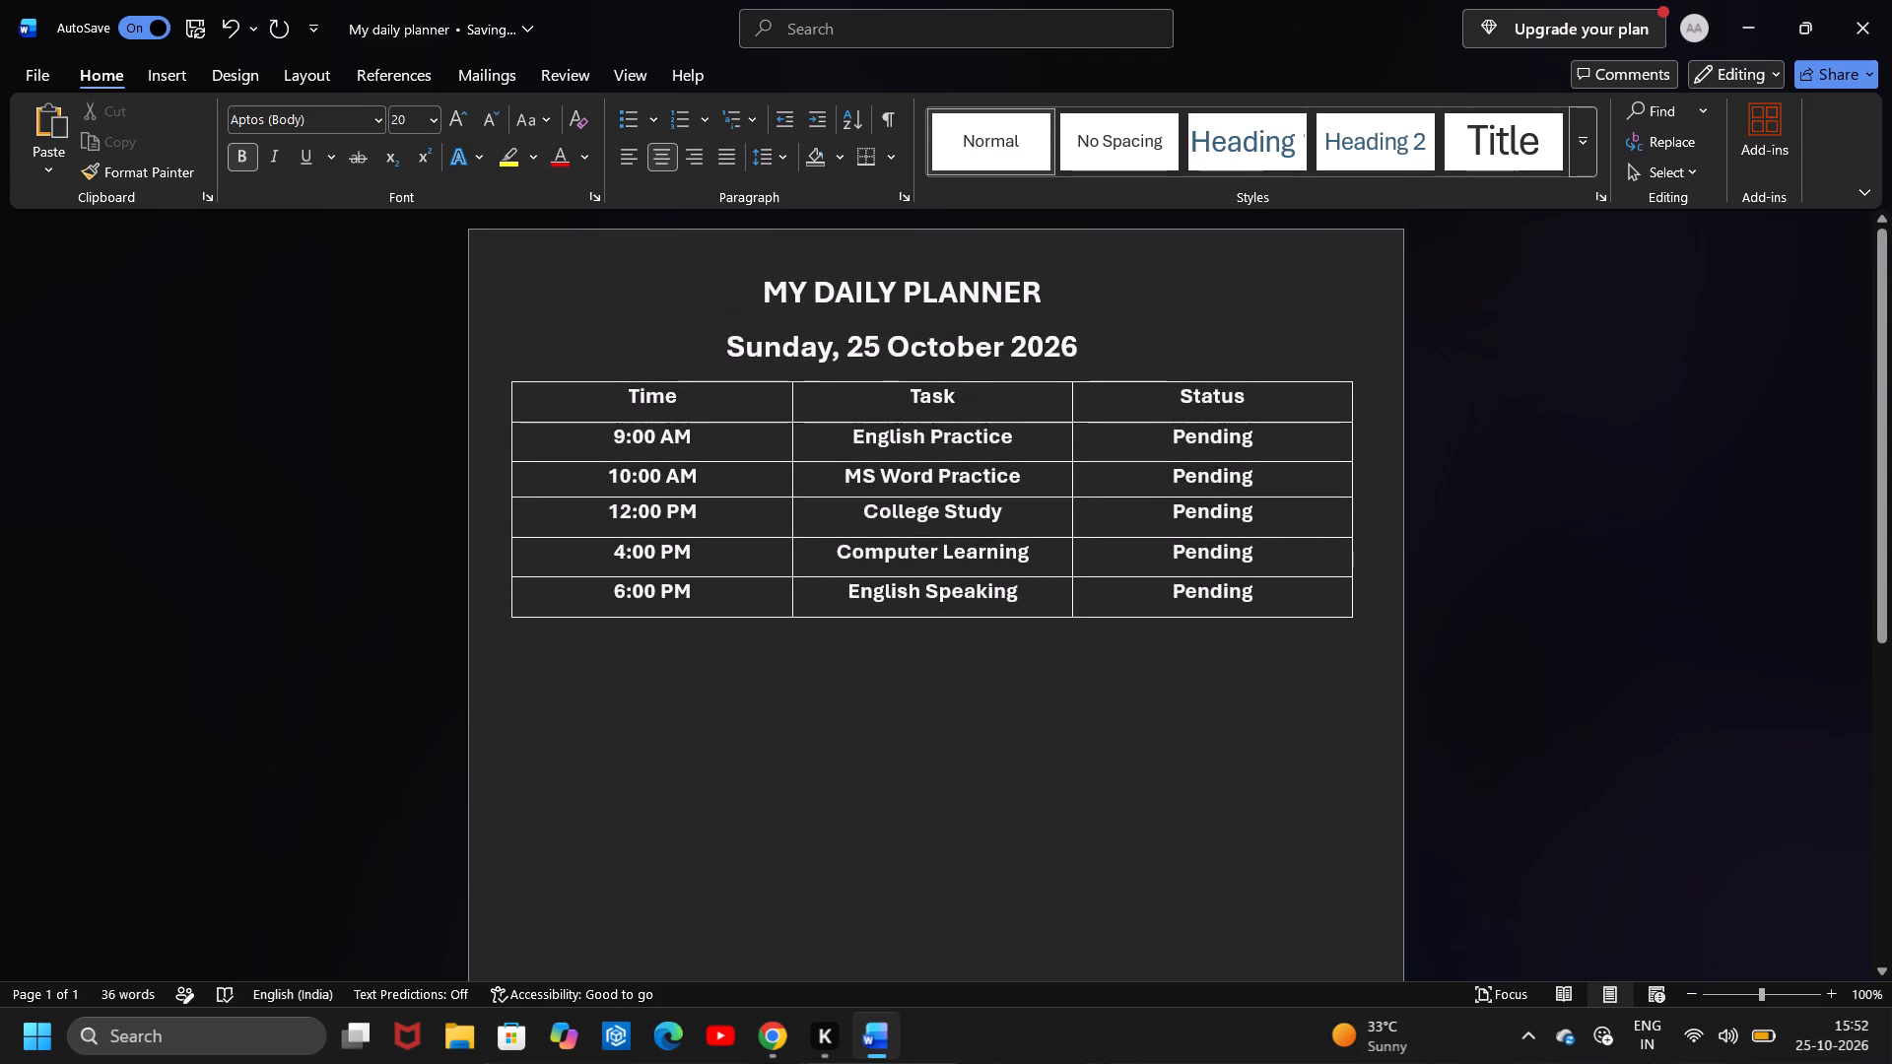
pyautogui.hotkey('shift', 'm')
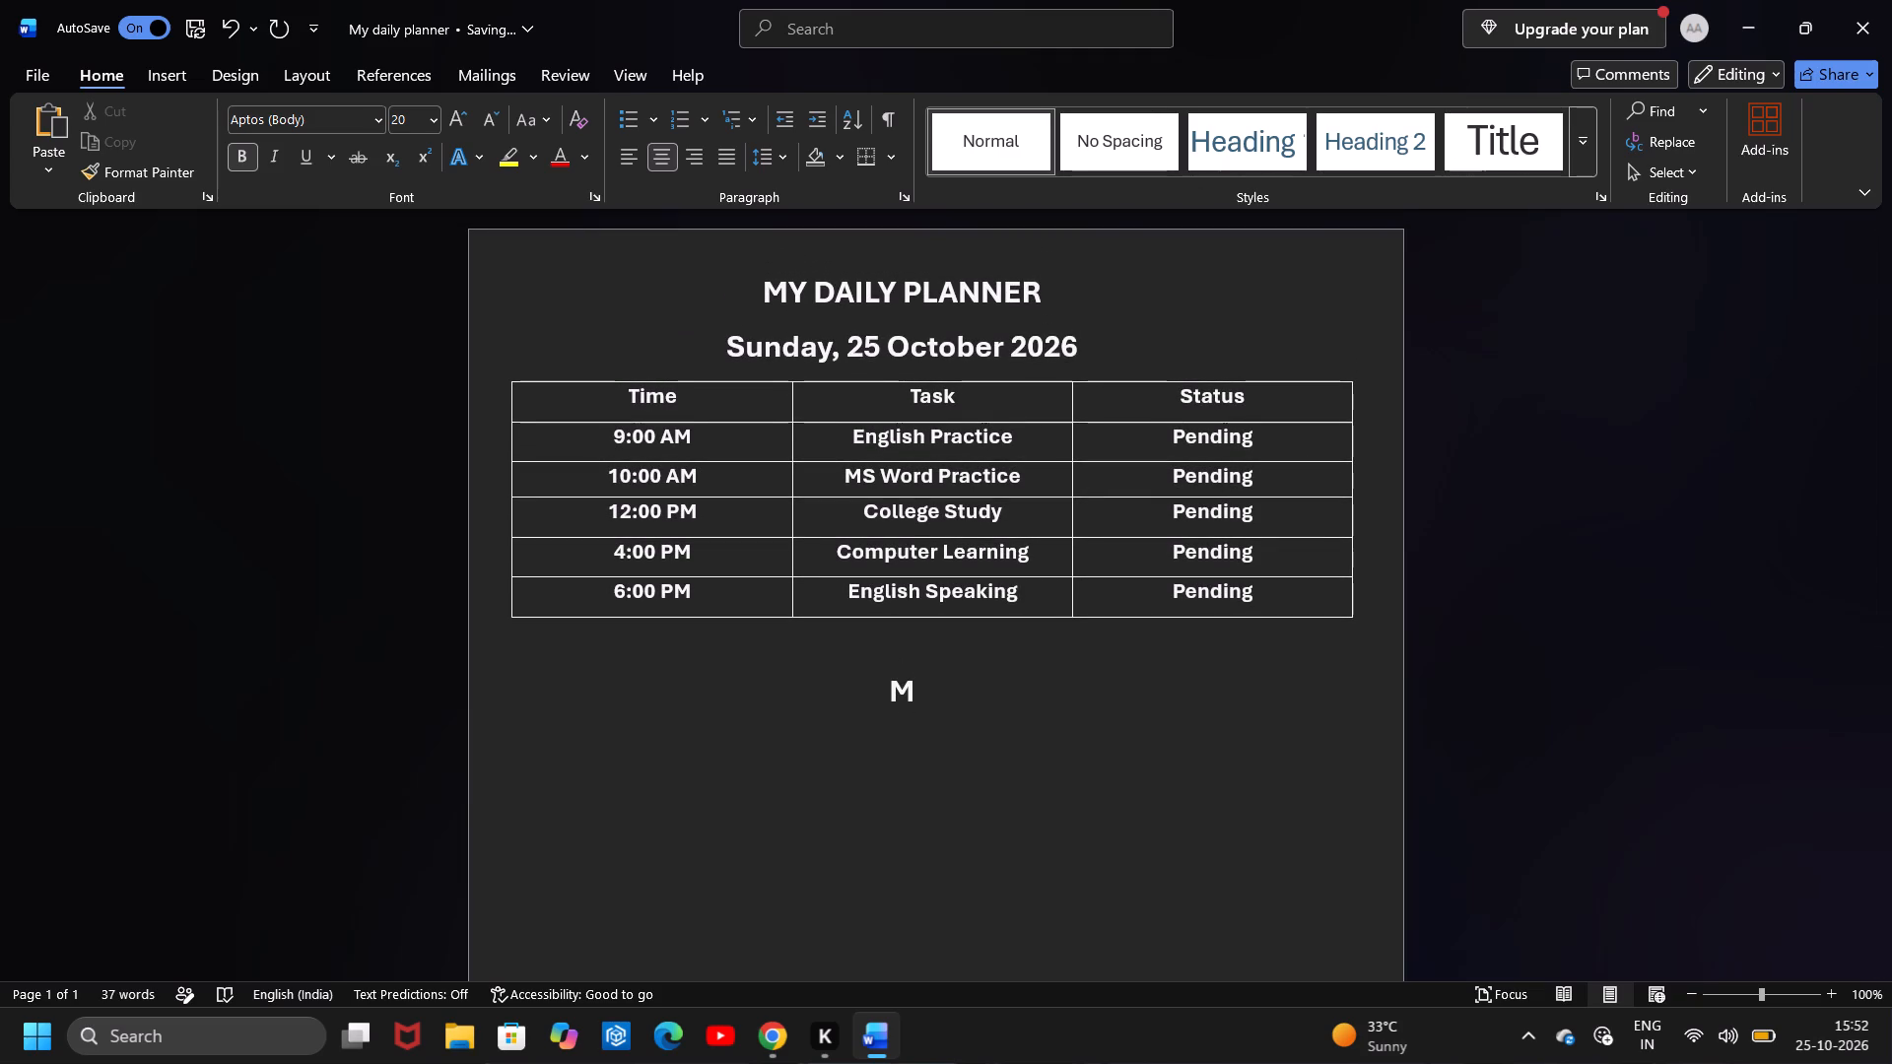
pyautogui.write('y')
pyautogui.press('space')
pyautogui.write('to')
pyautogui.press('space')
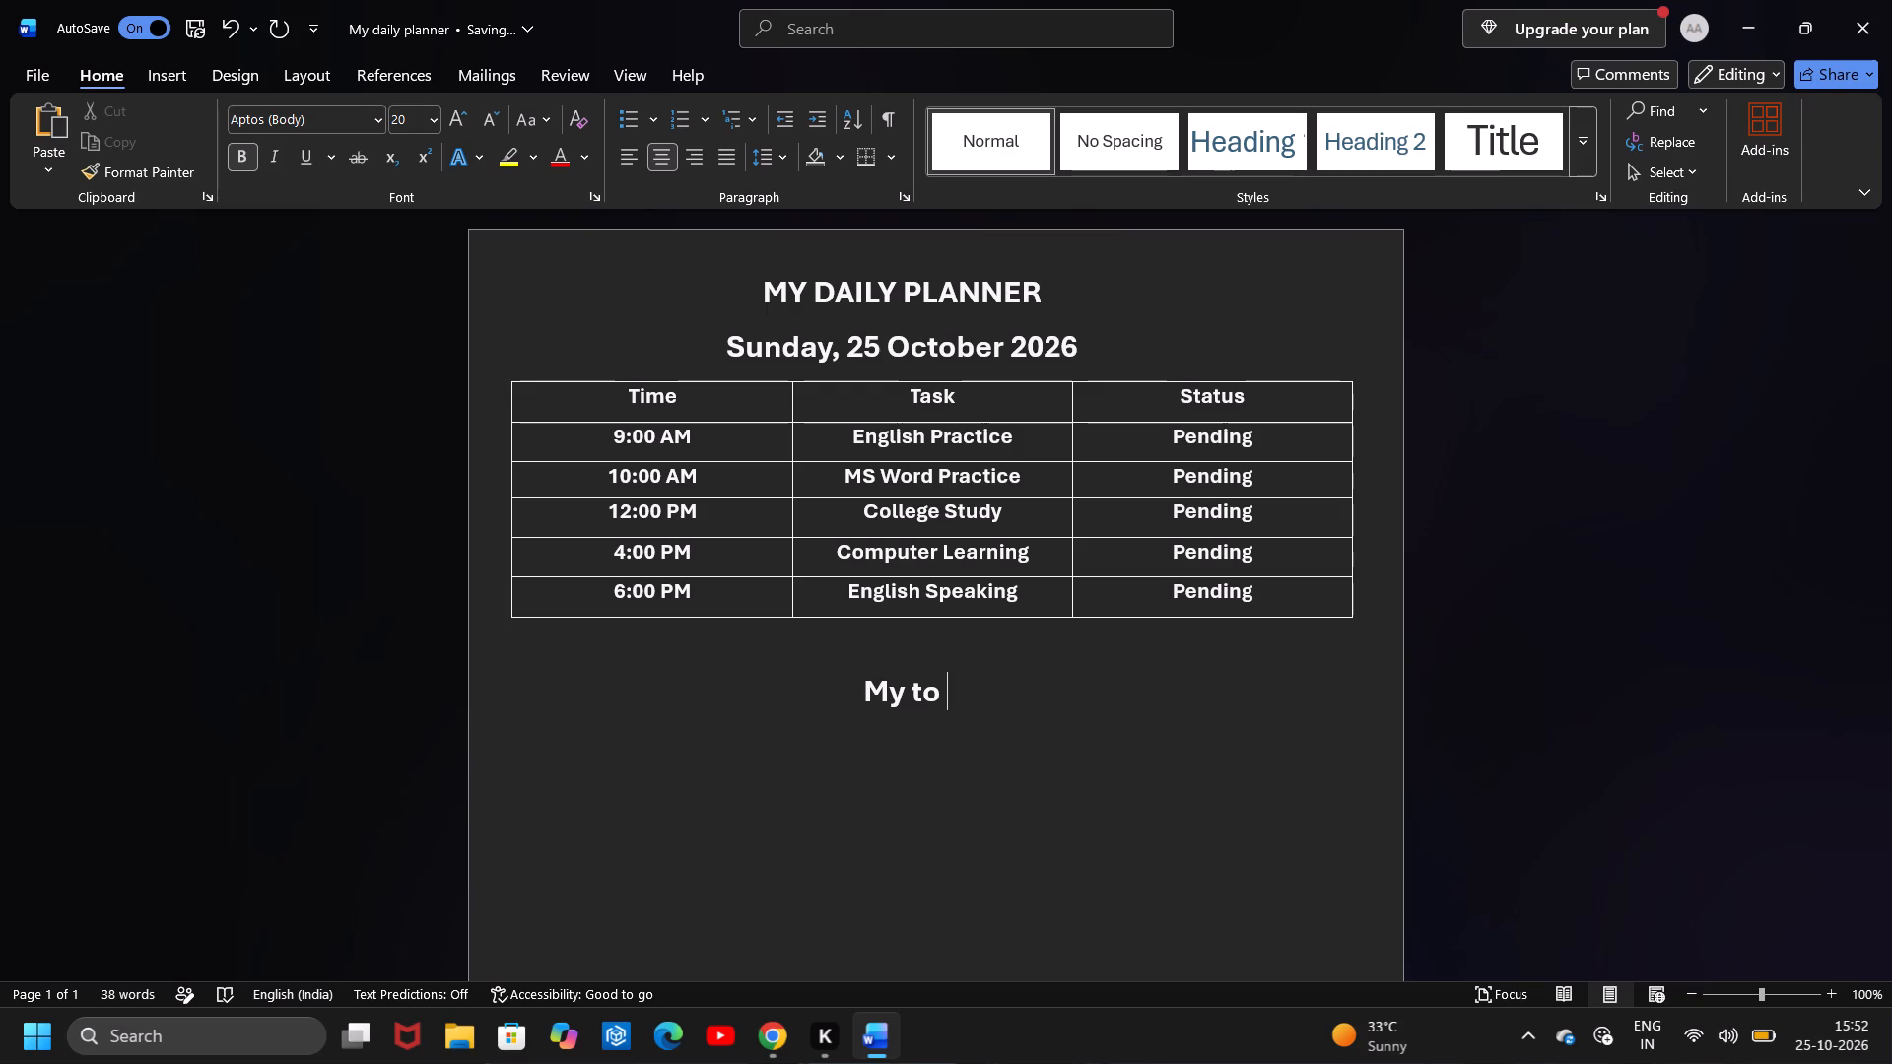
pyautogui.press('BackSpace')
pyautogui.press('BackSpace')
pyautogui.press('BackSpace')
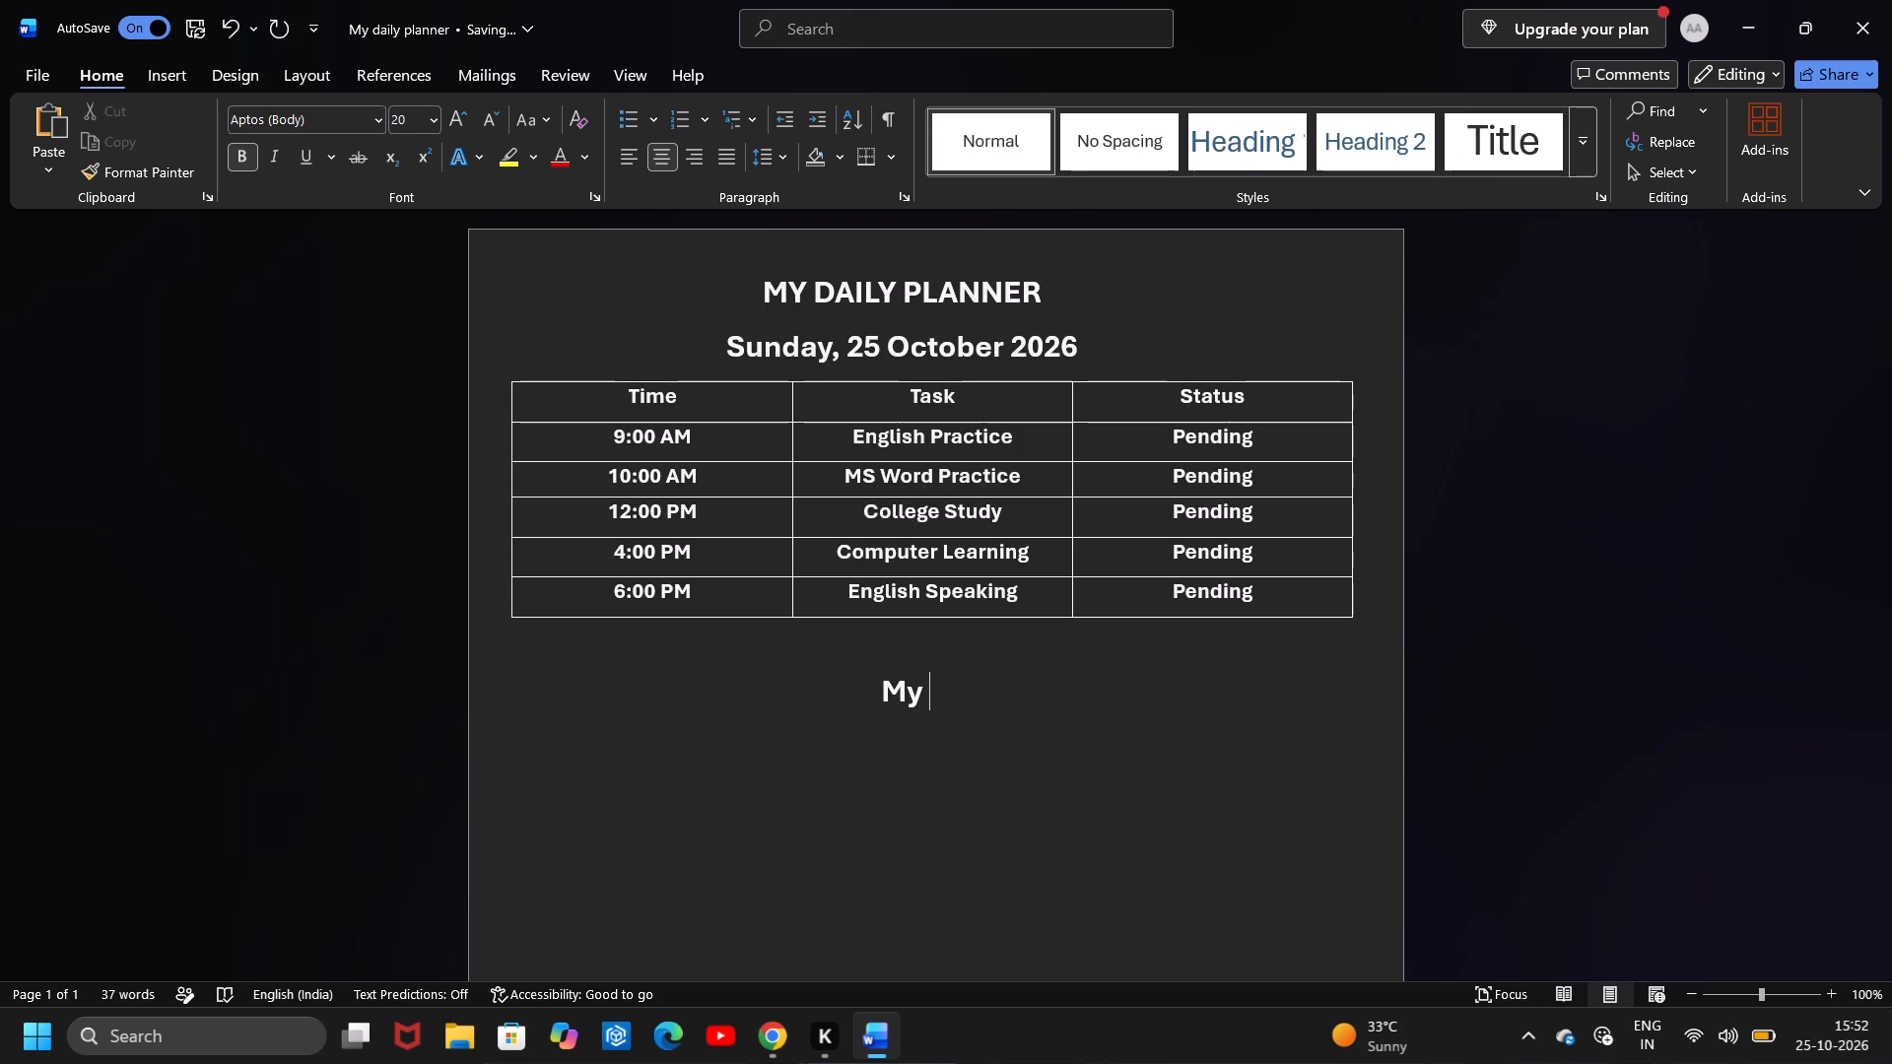
pyautogui.write('TO')
pyautogui.press('space')
pyautogui.press('BackSpace')
pyautogui.press('BackSpace')
pyautogui.press('BackSpace')
pyautogui.press('BackSpace')
pyautogui.press('BackSpace')
pyautogui.write('Y TO DO LIST')
pyautogui.press('space')
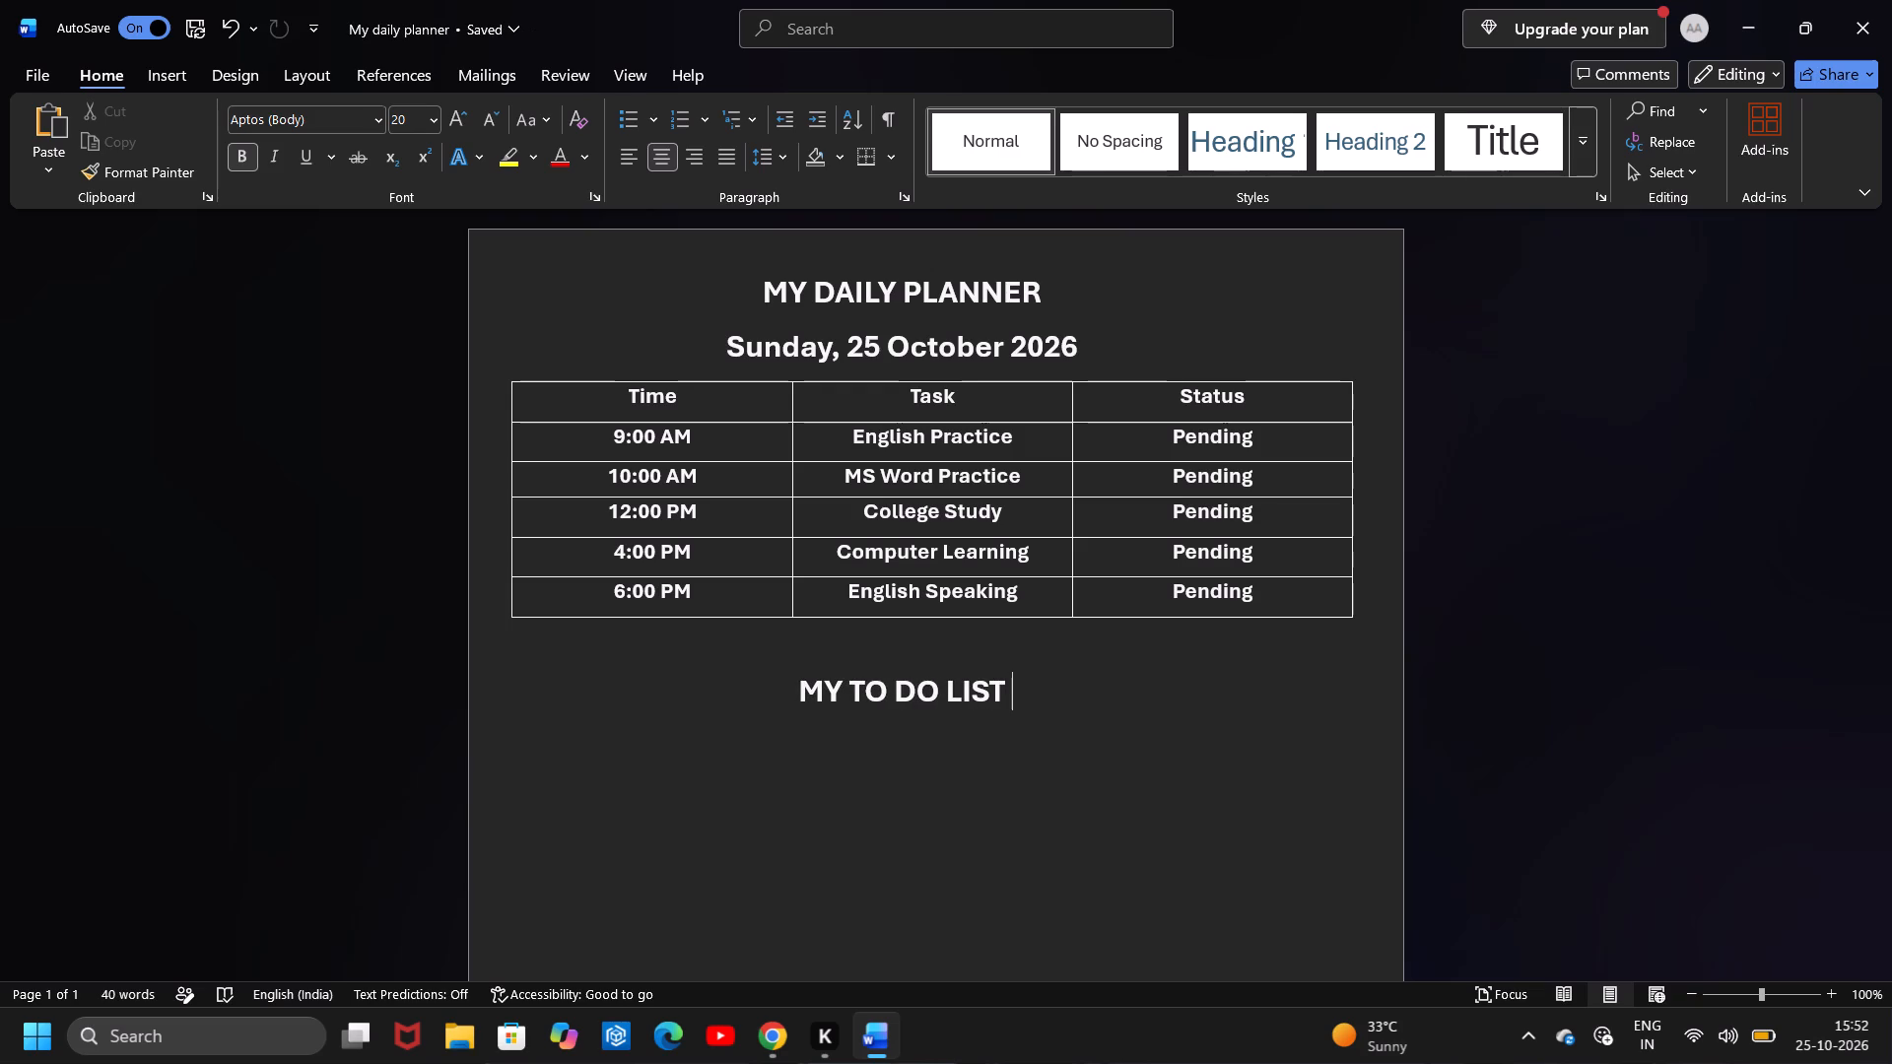
pyautogui.press('Return')
# Open the line spacing choices for the empty paragraph below the "MY TO DO LIST" heading.
pyautogui.click(779, 157)
pyautogui.click(779, 157)
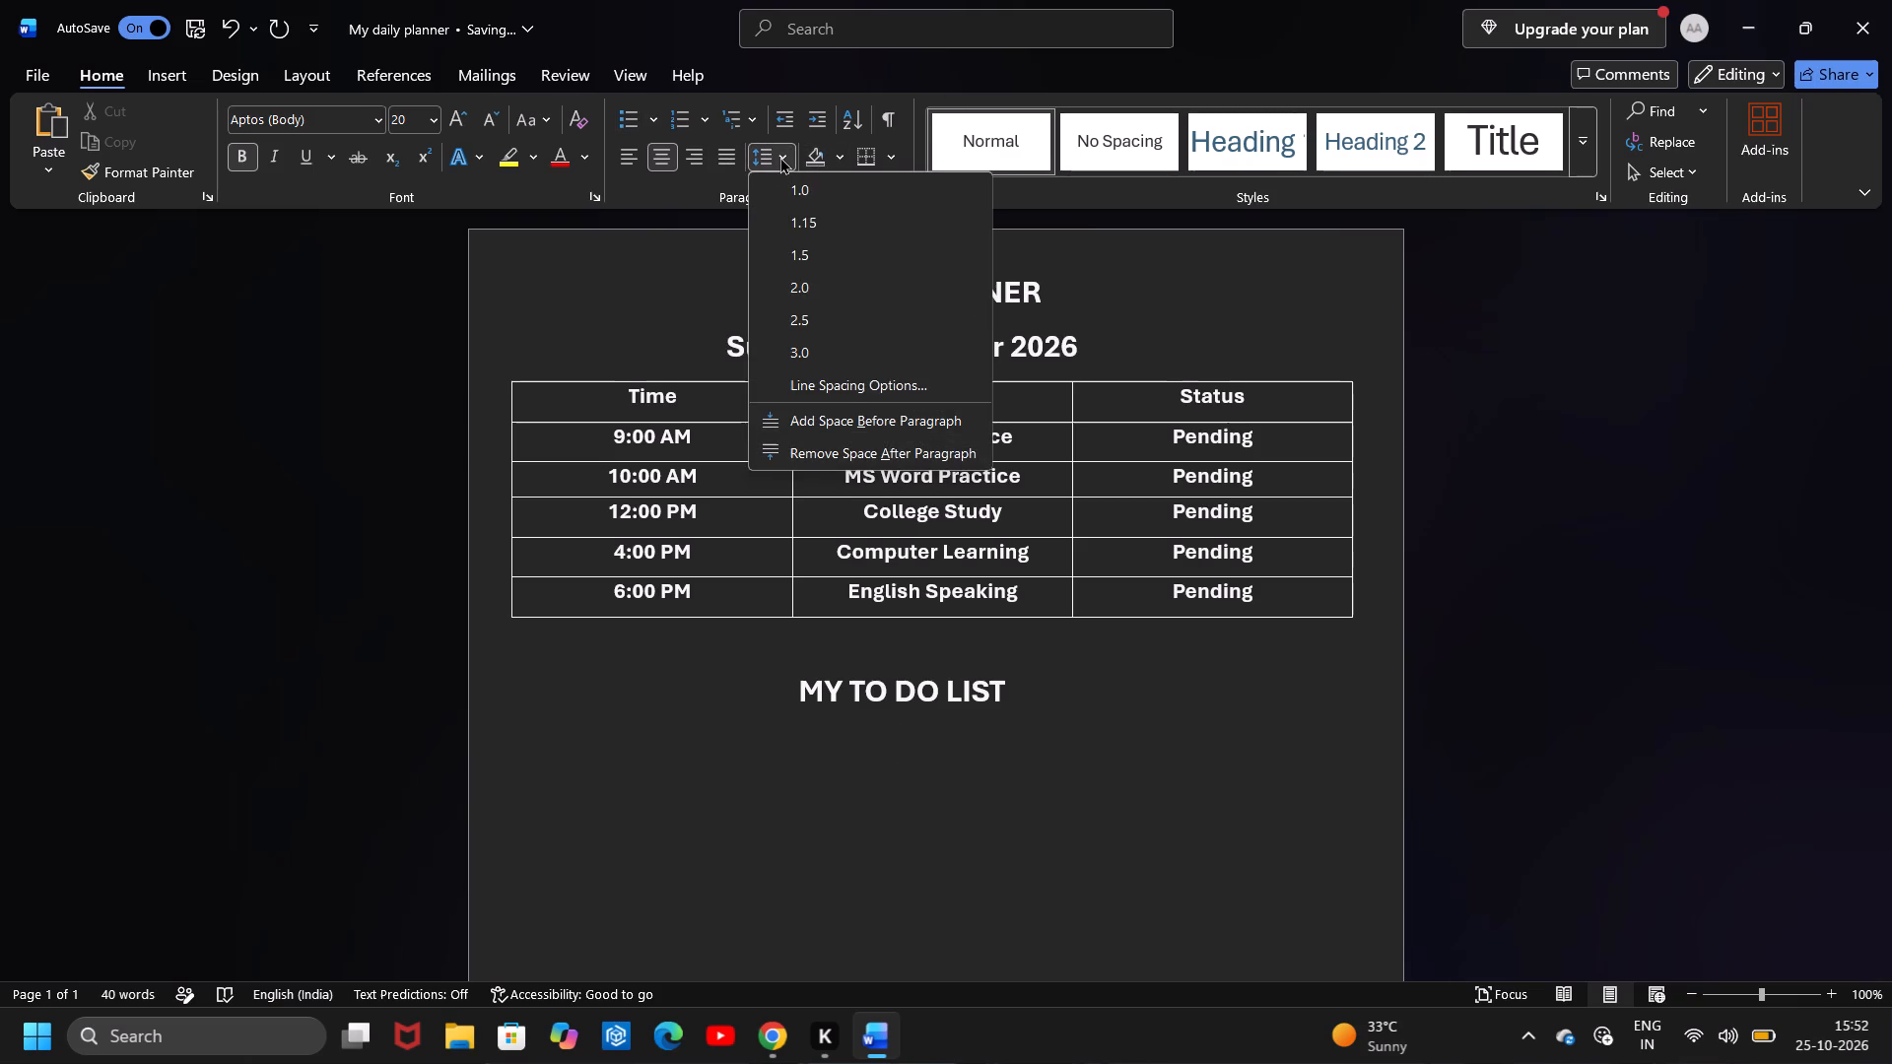
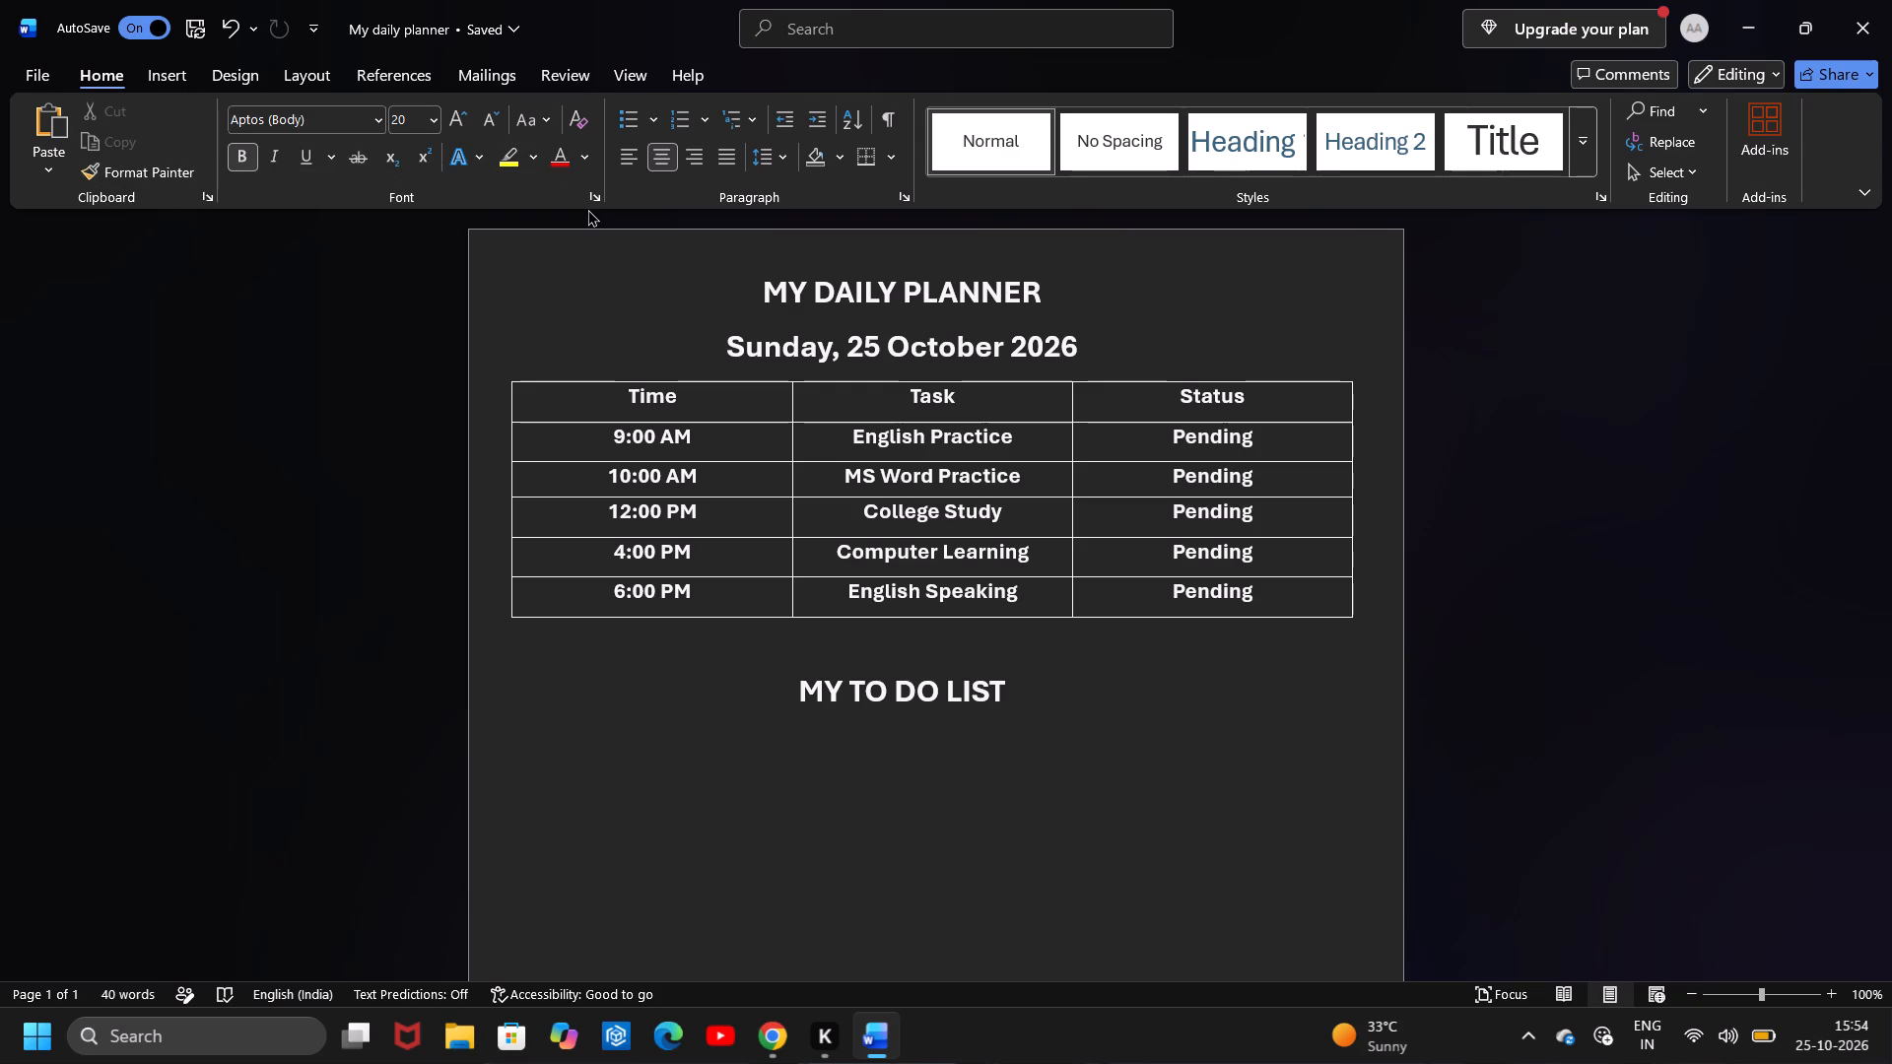
# Start a bulleted list with solid round bullets on the empty line below the "MY TO DO LIST" heading.
pyautogui.click(659, 119)
pyautogui.click(709, 189)
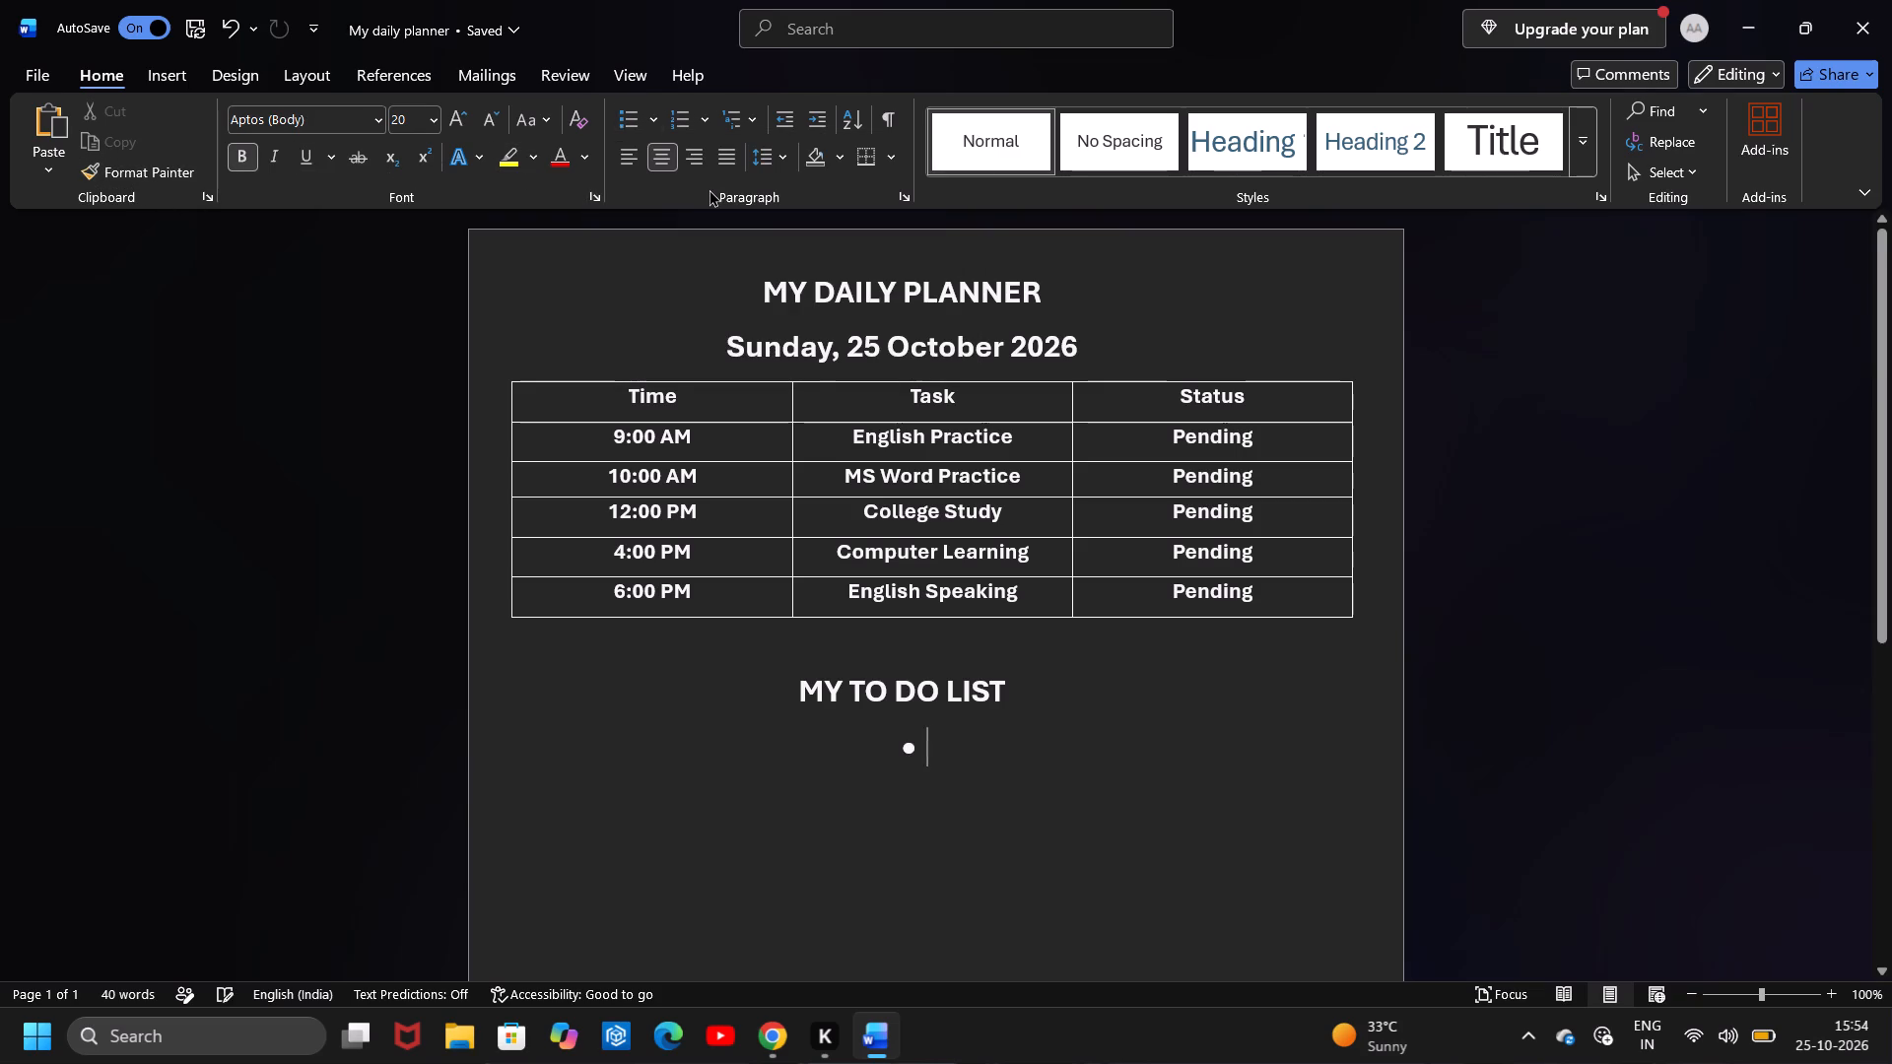